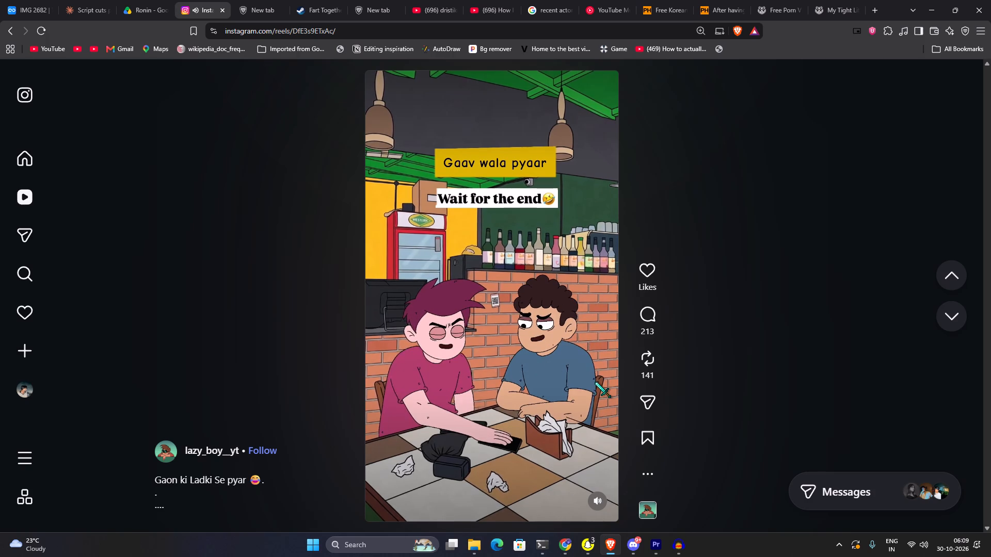
Browse through the Instagram Reels feed, briefly pausing and resuming the "Looking for an editor for reels" video.
{"action": "scroll", "coordinate": [595, 382], "scroll_direction": "down", "scroll_amount": 2}
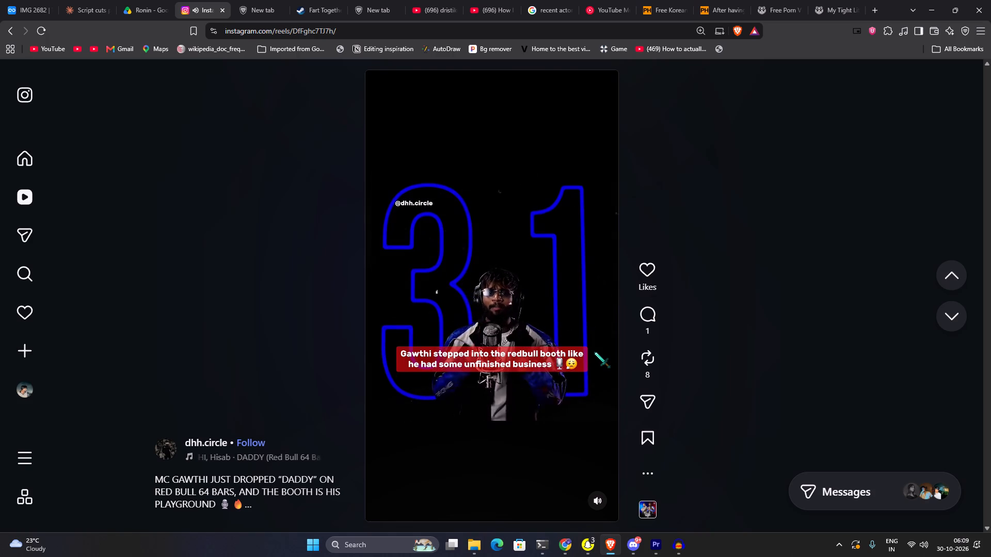
{"action": "scroll", "coordinate": [159, 182], "scroll_direction": "down", "scroll_amount": 1}
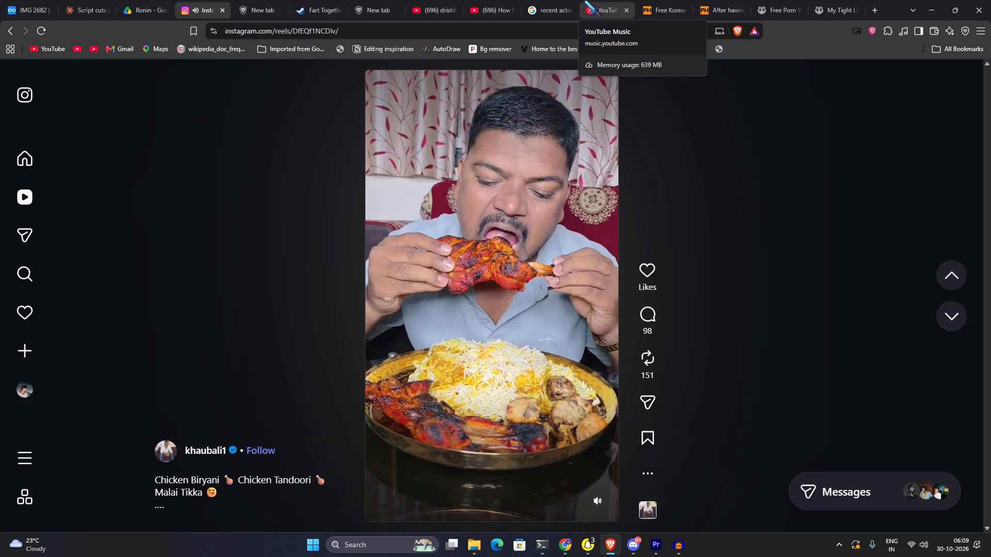
{"action": "scroll", "coordinate": [587, 1], "scroll_direction": "down", "scroll_amount": 1}
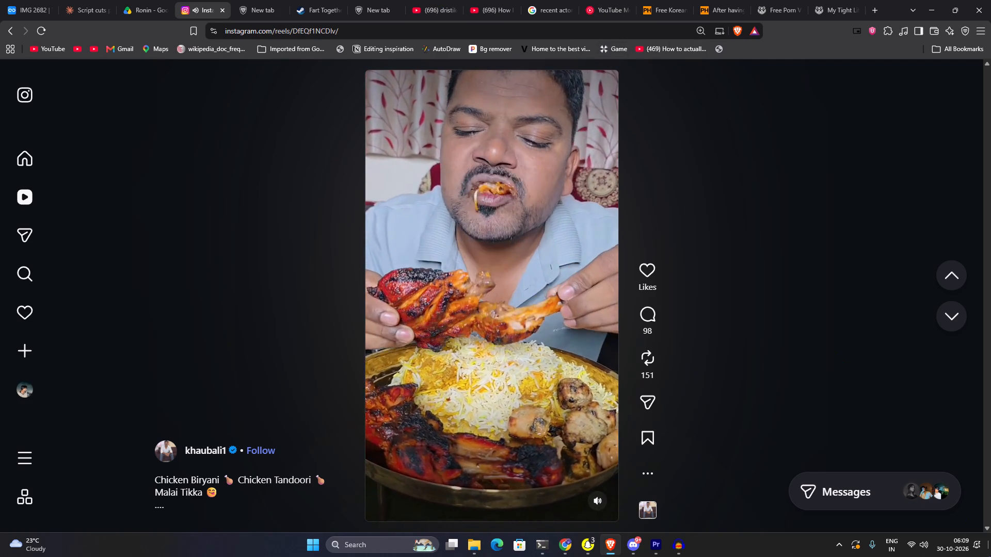
{"action": "scroll", "coordinate": [544, 274], "scroll_direction": "down", "scroll_amount": 1}
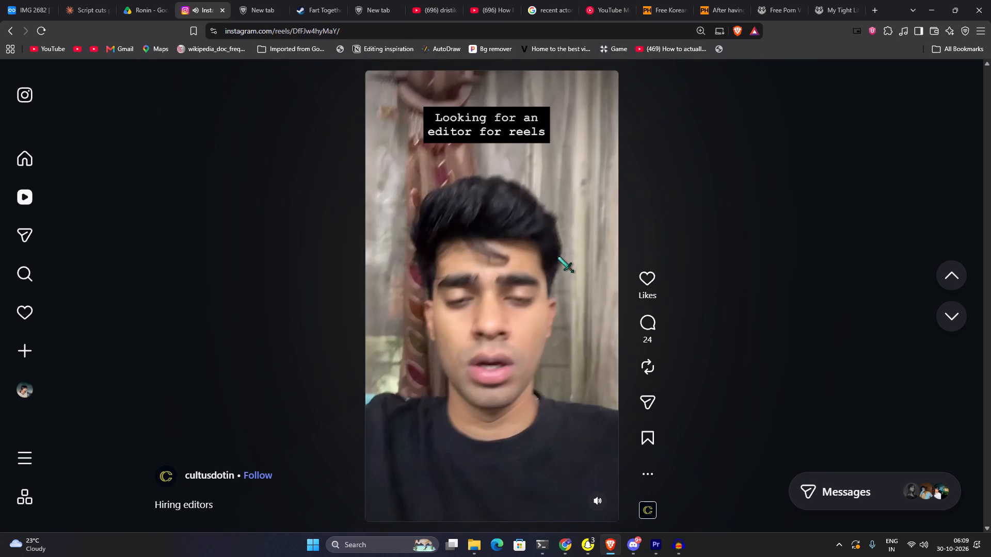
{"action": "left_click", "coordinate": [563, 252]}
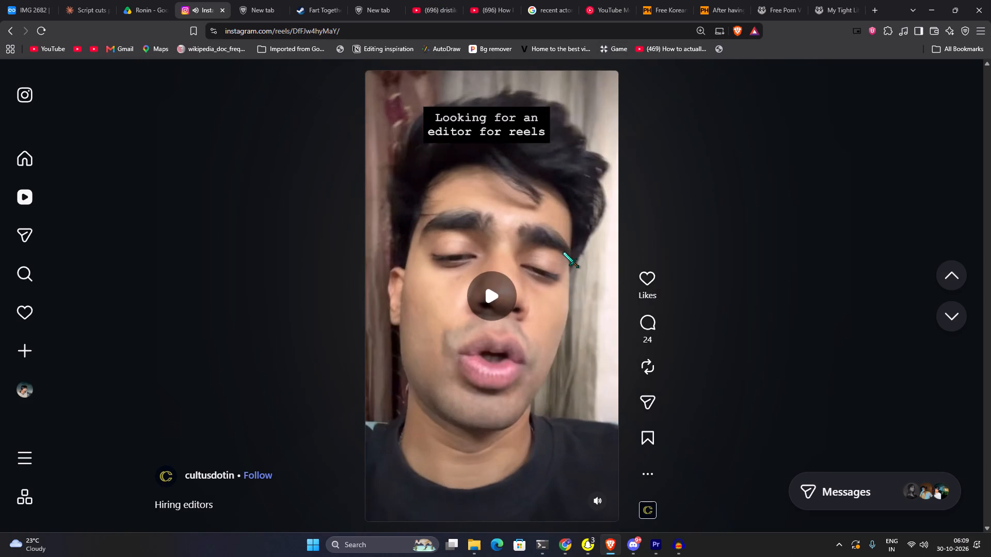
{"action": "left_click", "coordinate": [563, 252]}
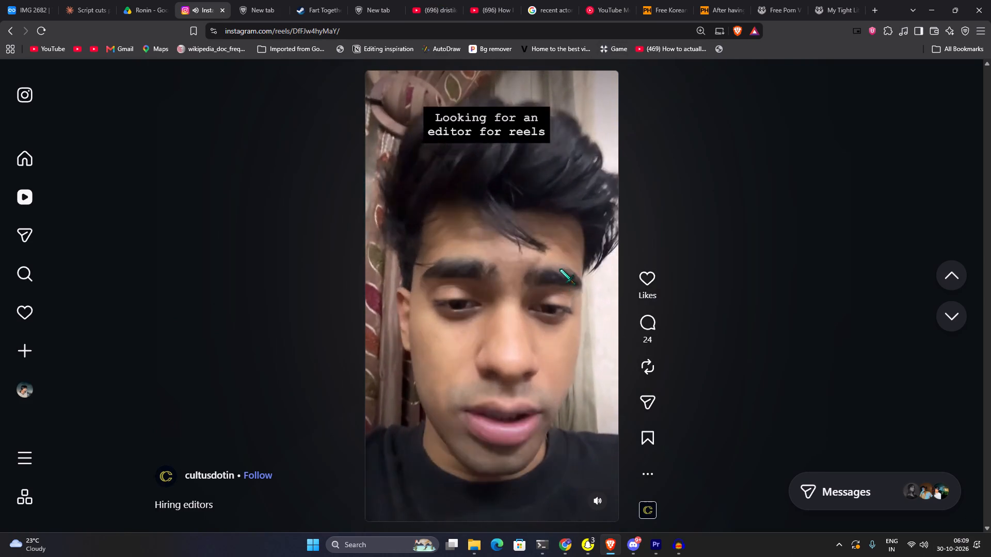
{"action": "scroll", "coordinate": [560, 269], "scroll_direction": "down", "scroll_amount": 1}
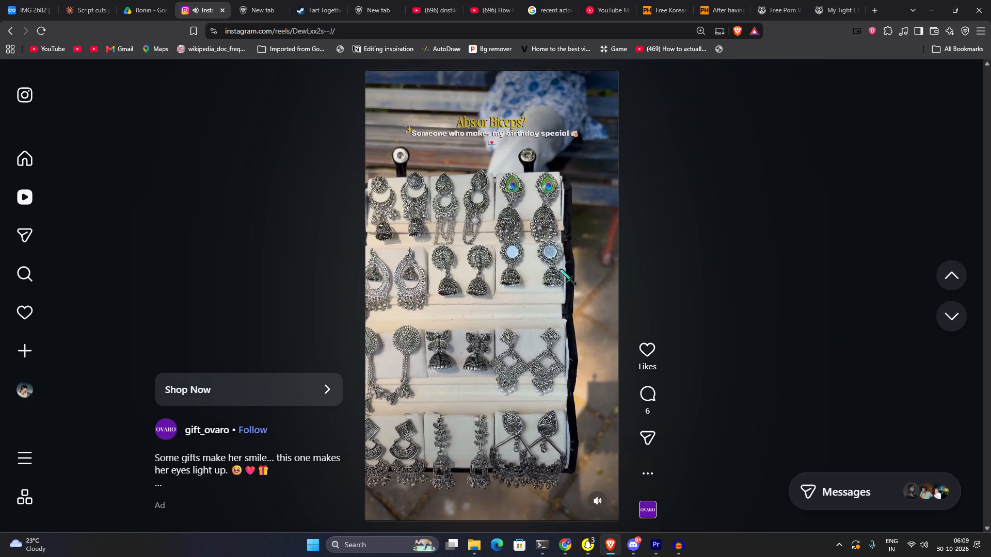
{"action": "scroll", "coordinate": [560, 269], "scroll_direction": "down", "scroll_amount": 1}
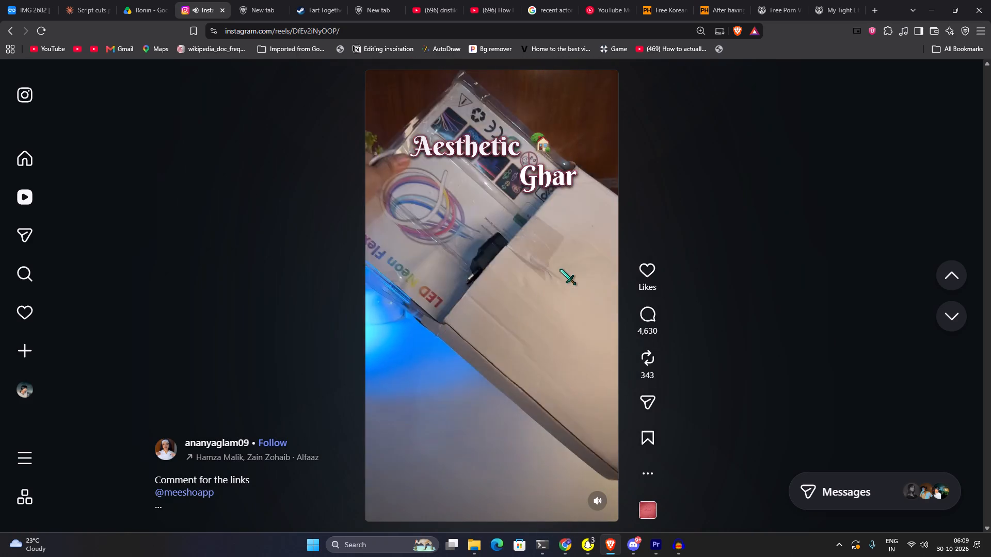
{"action": "scroll", "coordinate": [560, 269], "scroll_direction": "down", "scroll_amount": 1}
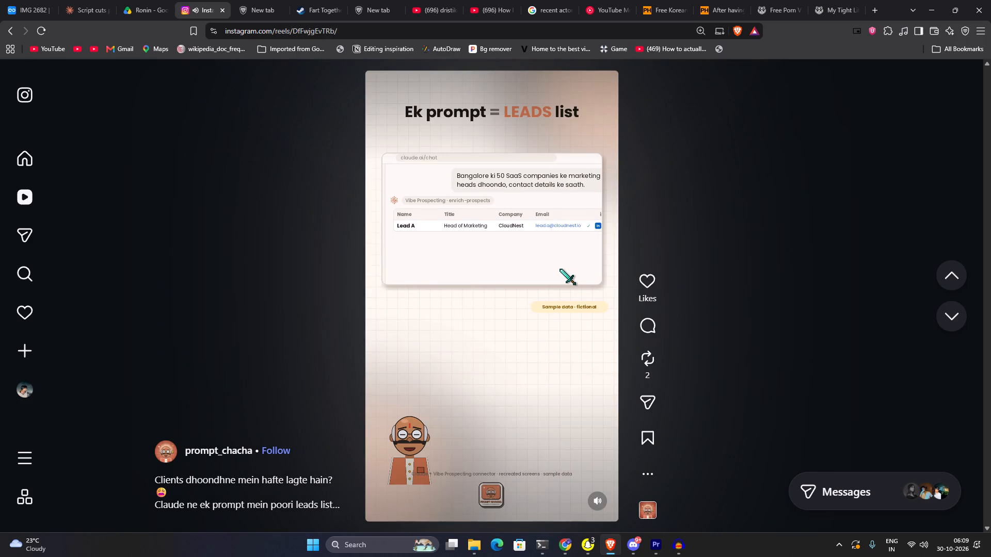
{"action": "scroll", "coordinate": [560, 269], "scroll_direction": "down", "scroll_amount": 1}
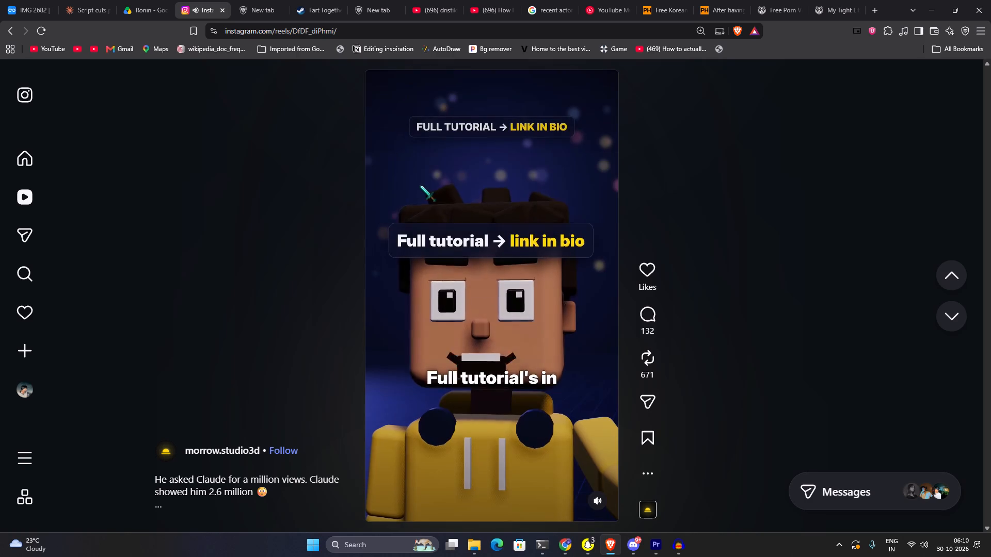
{"action": "scroll", "coordinate": [455, 185], "scroll_direction": "down", "scroll_amount": 2}
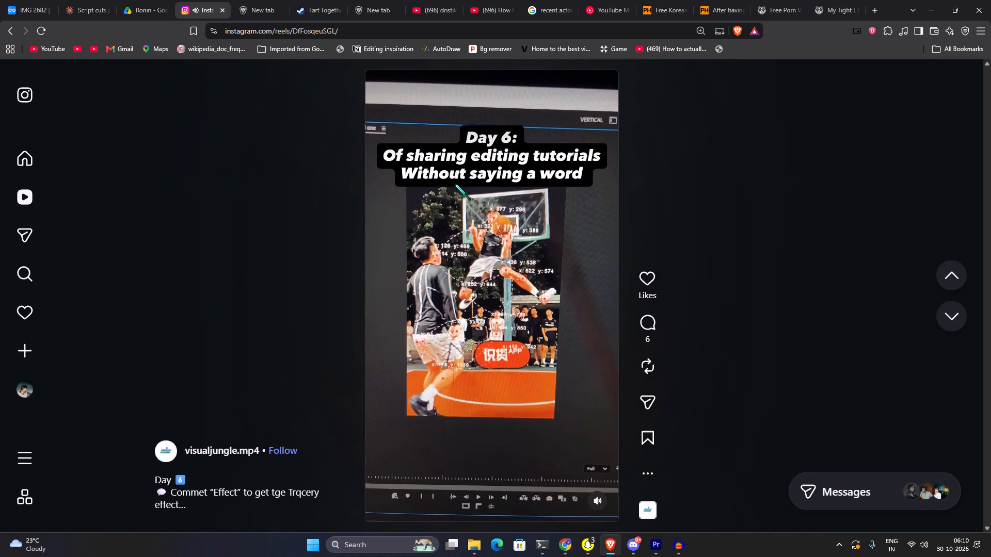
{"action": "scroll", "coordinate": [455, 184], "scroll_direction": "down", "scroll_amount": 1}
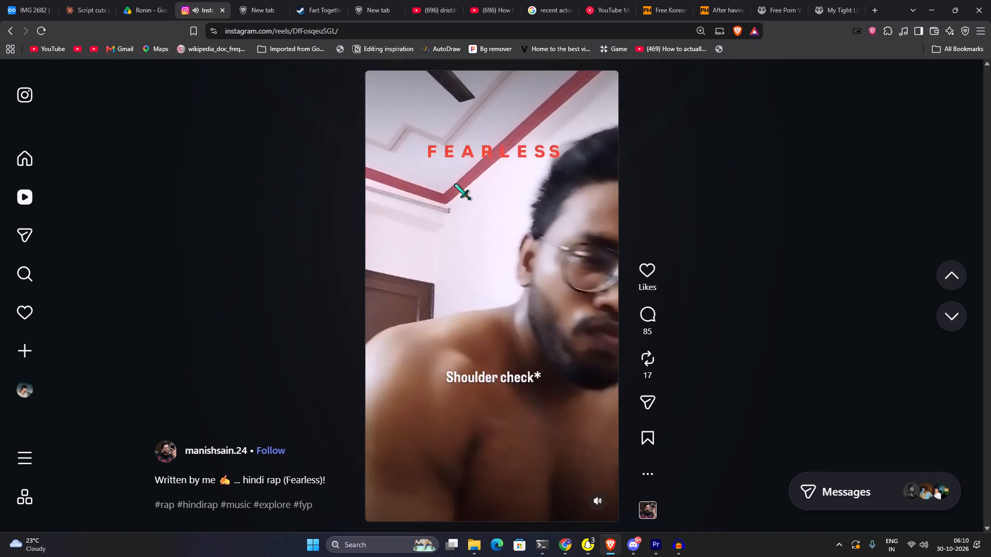
{"action": "scroll", "coordinate": [455, 184], "scroll_direction": "down", "scroll_amount": 1}
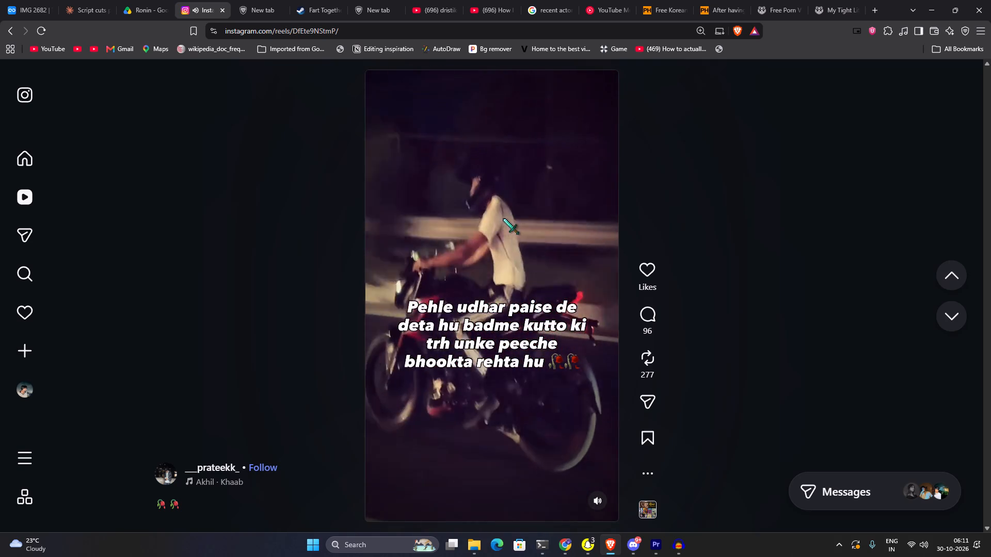
{"action": "scroll", "coordinate": [503, 218], "scroll_direction": "down", "scroll_amount": 2}
{"action": "scroll", "coordinate": [455, 268], "scroll_direction": "down", "scroll_amount": 1}
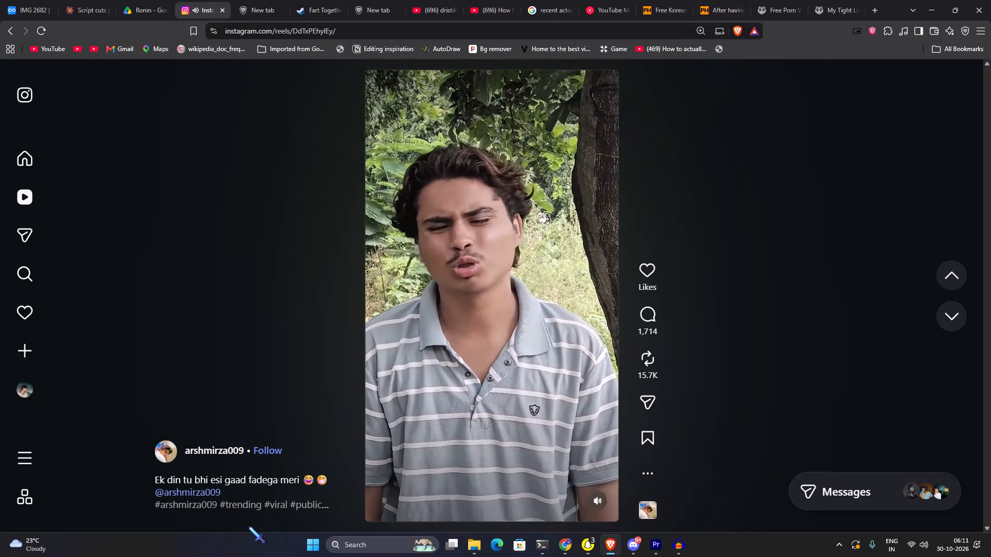
Switch to Adobe Premiere Pro, where the IMG_2682 sequence is open.
{"action": "left_click", "coordinate": [655, 546]}
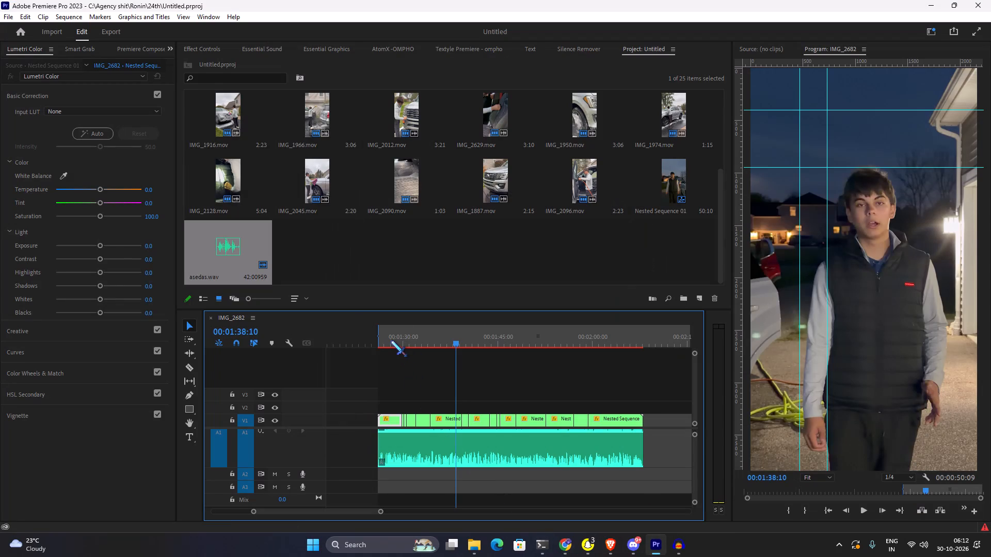
Play the opening of the nested-sequence edit from about 00:01:27 to review its cuts.
{"action": "left_click", "coordinate": [390, 340]}
{"action": "scroll", "coordinate": [390, 343], "scroll_direction": "up", "scroll_amount": 3, "text": "alt"}
{"action": "scroll", "coordinate": [389, 343], "scroll_direction": "up", "scroll_amount": 4}
{"action": "scroll", "coordinate": [439, 364], "scroll_direction": "up", "scroll_amount": 4, "text": "alt"}
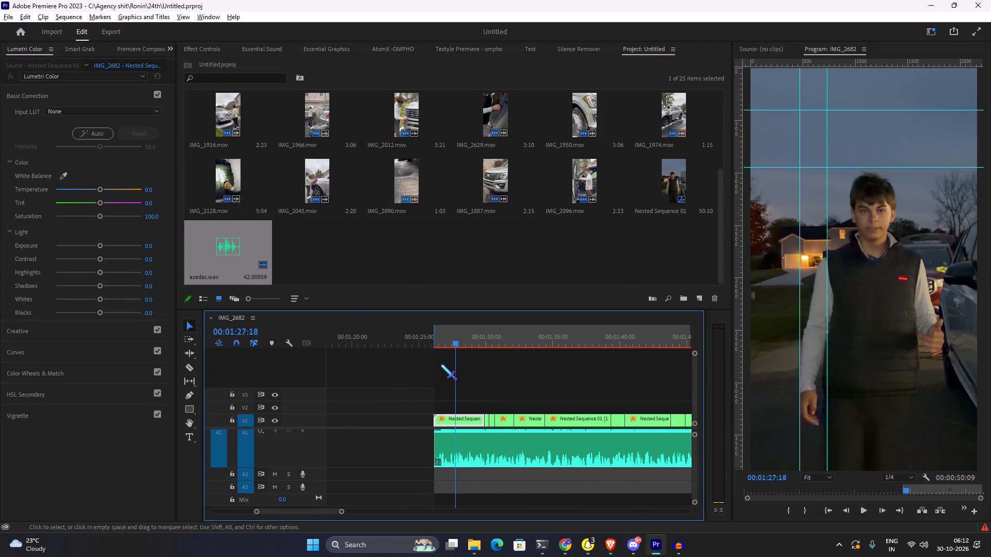
{"action": "scroll", "coordinate": [447, 371], "scroll_direction": "up", "scroll_amount": 3}
{"action": "key", "text": "space"}
{"action": "scroll", "coordinate": [447, 381], "scroll_direction": "up", "scroll_amount": 4, "text": "alt"}
{"action": "scroll", "coordinate": [512, 367], "scroll_direction": "down", "scroll_amount": 6}
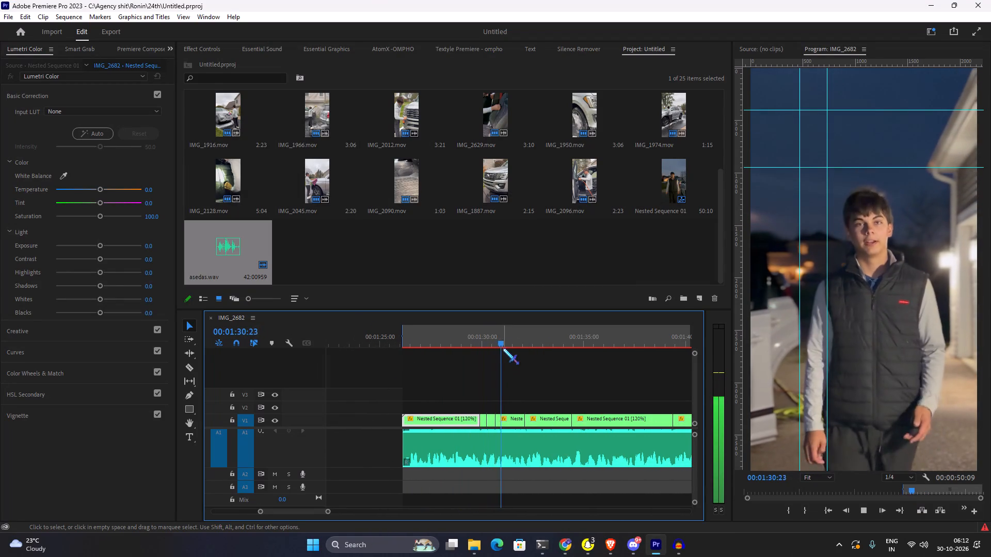
{"action": "scroll", "coordinate": [503, 348], "scroll_direction": "up", "scroll_amount": 3, "text": "alt"}
{"action": "left_click", "coordinate": [474, 337]}
{"action": "scroll", "coordinate": [471, 338], "scroll_direction": "up", "scroll_amount": 6, "text": "alt"}
{"action": "scroll", "coordinate": [516, 370], "scroll_direction": "down", "scroll_amount": 15, "text": "alt"}
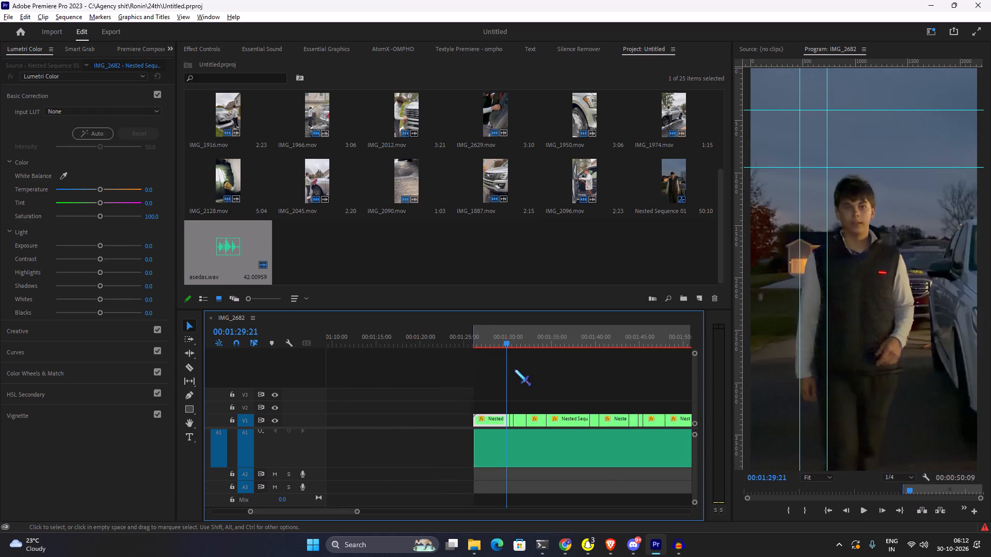
Place all the V2 and V3 B-roll clips from the first edit above the nested-sequence edit, on V3 and V4, offset by about +00:01:23.
{"action": "scroll", "coordinate": [515, 369], "scroll_direction": "down", "scroll_amount": 17, "text": "alt"}
{"action": "left_click_drag", "start_coordinate": [414, 373], "coordinate": [395, 381]}
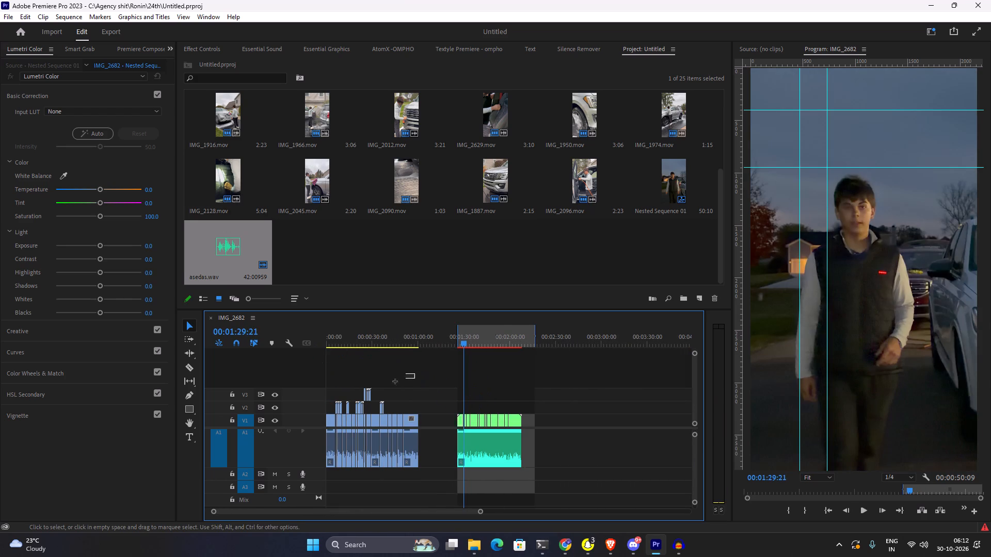
{"action": "left_click_drag", "start_coordinate": [395, 381], "coordinate": [317, 404]}
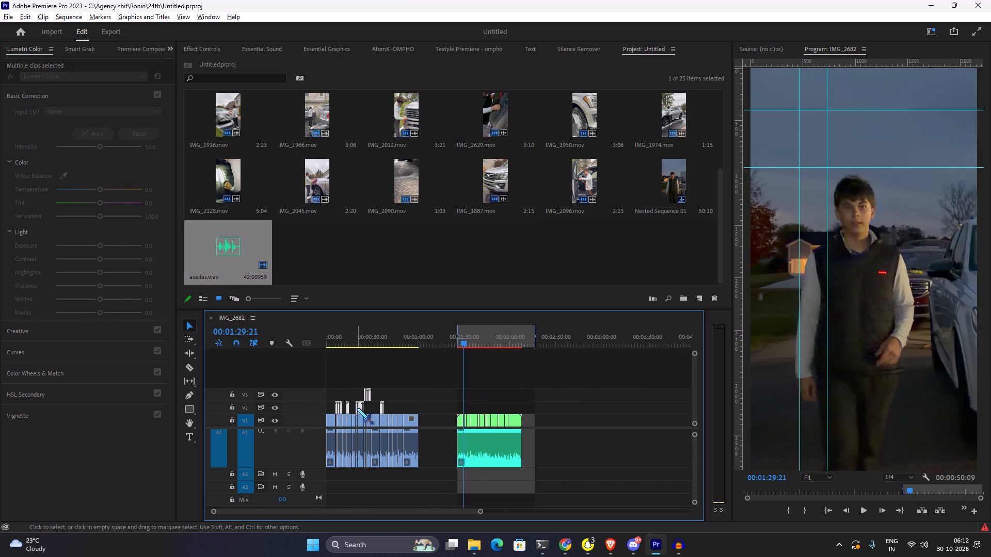
{"action": "left_click_drag", "start_coordinate": [362, 405], "coordinate": [467, 398], "text": "alt"}
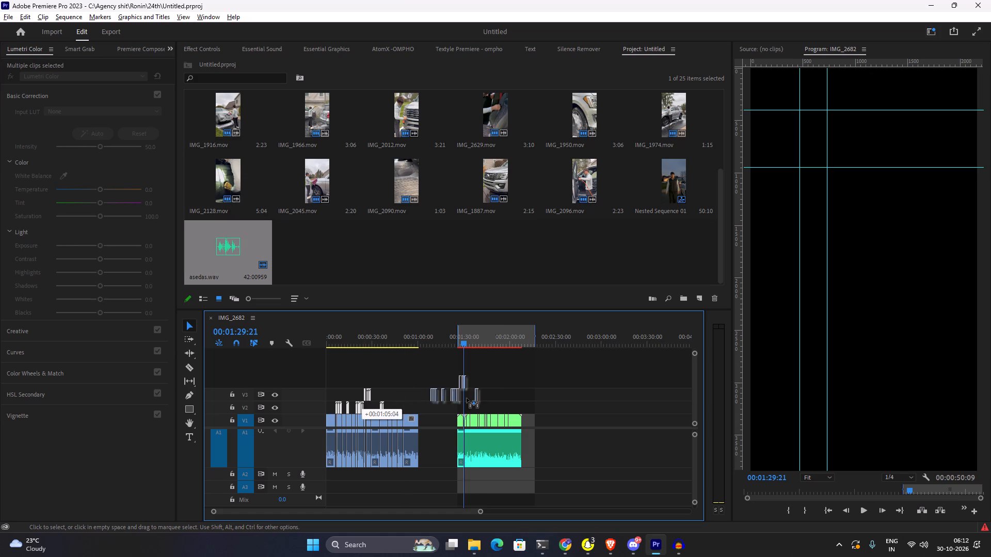
{"action": "left_click_drag", "start_coordinate": [467, 398], "coordinate": [489, 401], "text": "alt"}
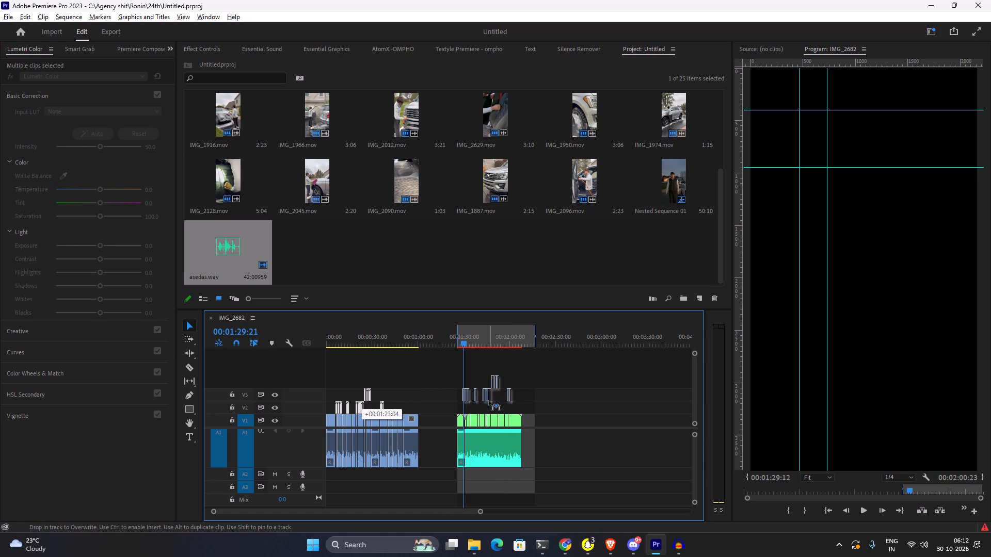
{"action": "left_click_drag", "start_coordinate": [489, 401], "coordinate": [491, 401], "text": "alt"}
Move GX010217.MP4 to V2 at 00:01:29:21 and GX010219.MP4 directly after it on V2.
{"action": "scroll", "coordinate": [477, 417], "scroll_direction": "up", "scroll_amount": 14}
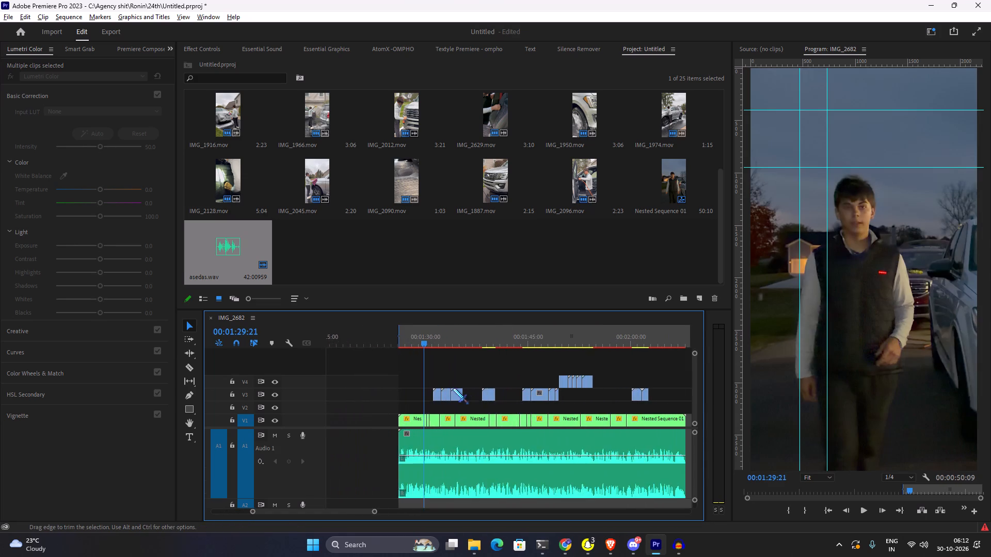
{"action": "scroll", "coordinate": [453, 388], "scroll_direction": "up", "scroll_amount": 15}
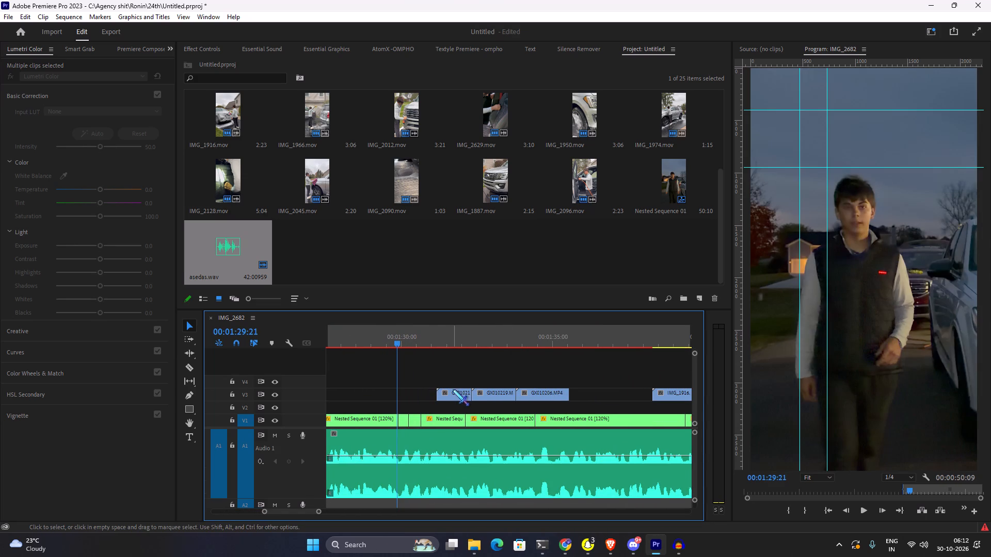
{"action": "left_click_drag", "start_coordinate": [453, 389], "coordinate": [413, 408]}
{"action": "key", "text": "space"}
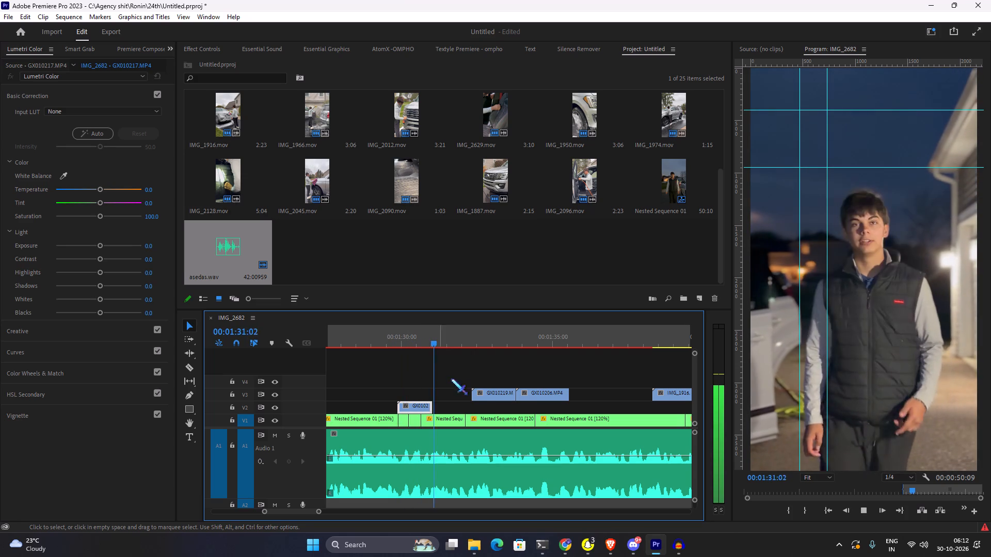
{"action": "key", "text": "space"}
{"action": "left_click_drag", "start_coordinate": [488, 392], "coordinate": [451, 411]}
{"action": "key", "text": "space"}
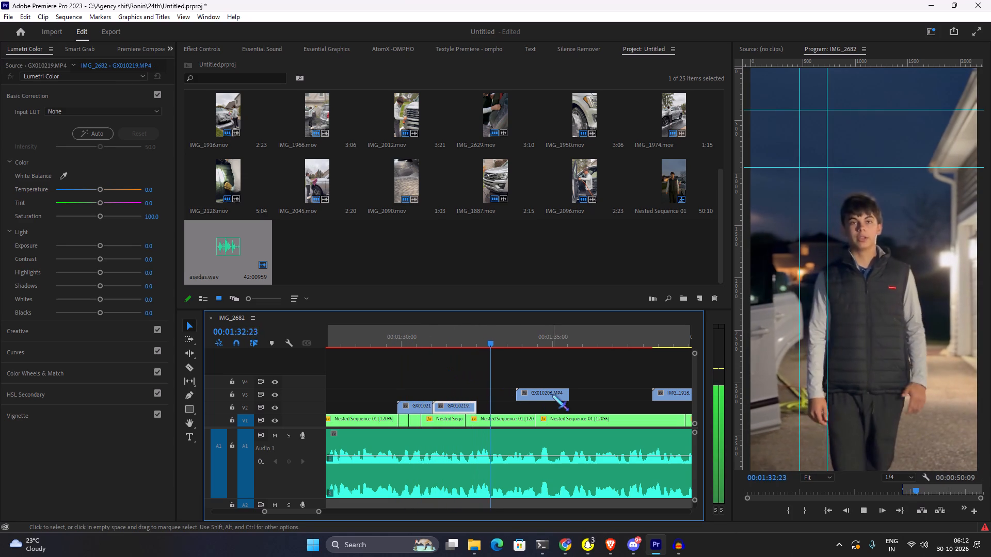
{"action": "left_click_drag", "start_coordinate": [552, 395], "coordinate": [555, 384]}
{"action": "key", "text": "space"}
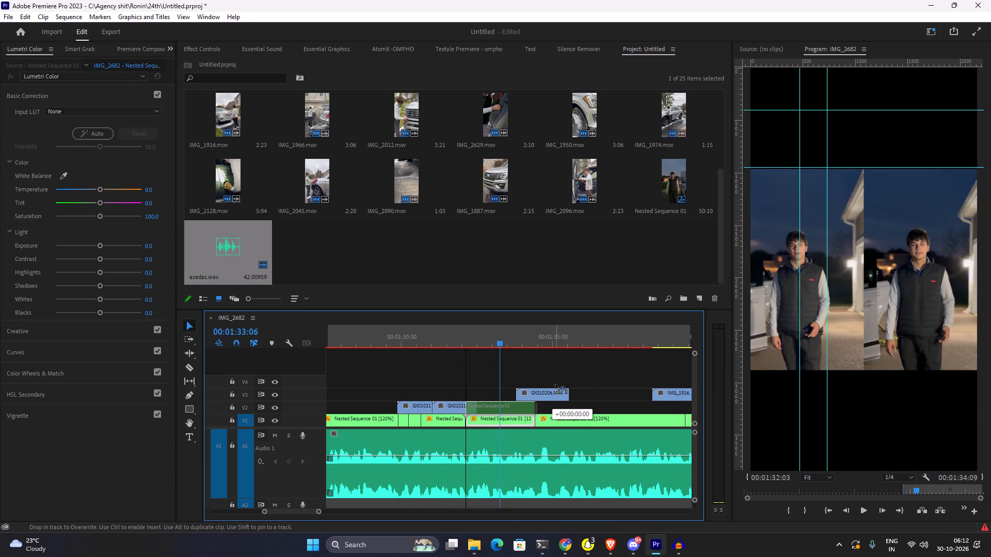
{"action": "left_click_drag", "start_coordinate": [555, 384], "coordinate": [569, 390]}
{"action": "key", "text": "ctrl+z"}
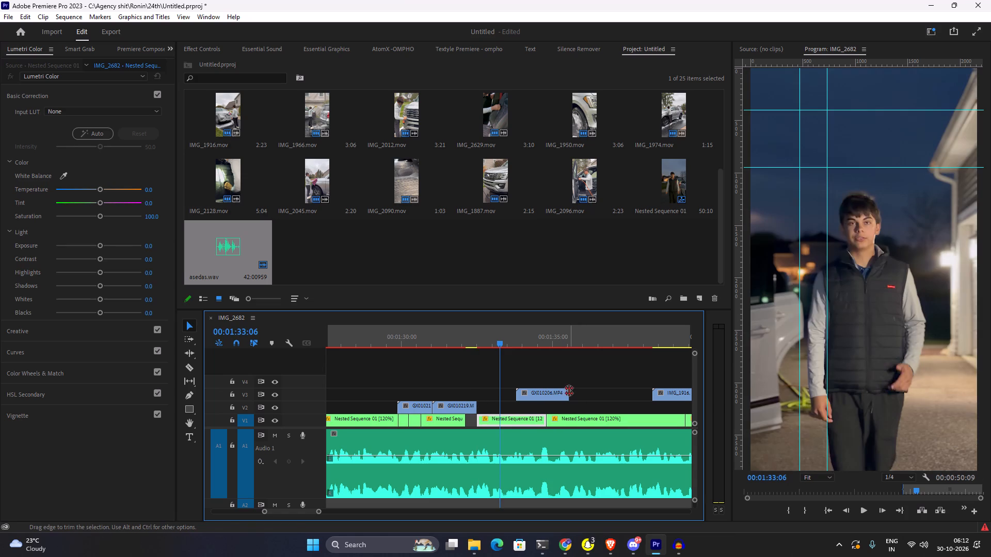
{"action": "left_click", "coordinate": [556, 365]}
Move GX010206.MP4 to V2 directly after GX010219.MP4 and extend its end to the nested-sequence cut below.
{"action": "left_click_drag", "start_coordinate": [550, 394], "coordinate": [510, 413]}
{"action": "left_click", "coordinate": [524, 407]}
{"action": "left_click_drag", "start_coordinate": [531, 403], "coordinate": [537, 402]}
Shift IMG_1916.mov earlier on V3 so it ends at the nested-sequence cut near 00:01:39, and play back the placement.
{"action": "key", "text": "space"}
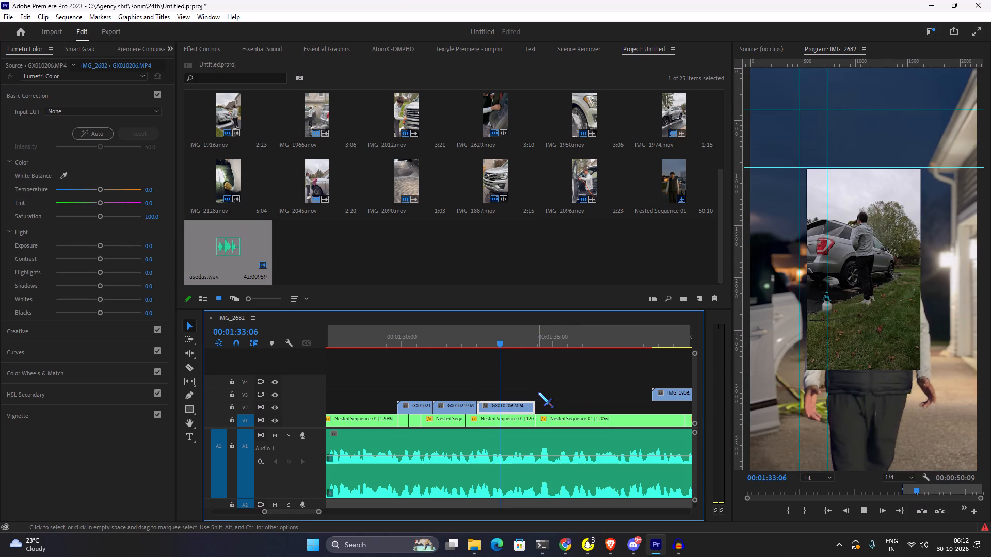
{"action": "scroll", "coordinate": [538, 392], "scroll_direction": "down", "scroll_amount": 4}
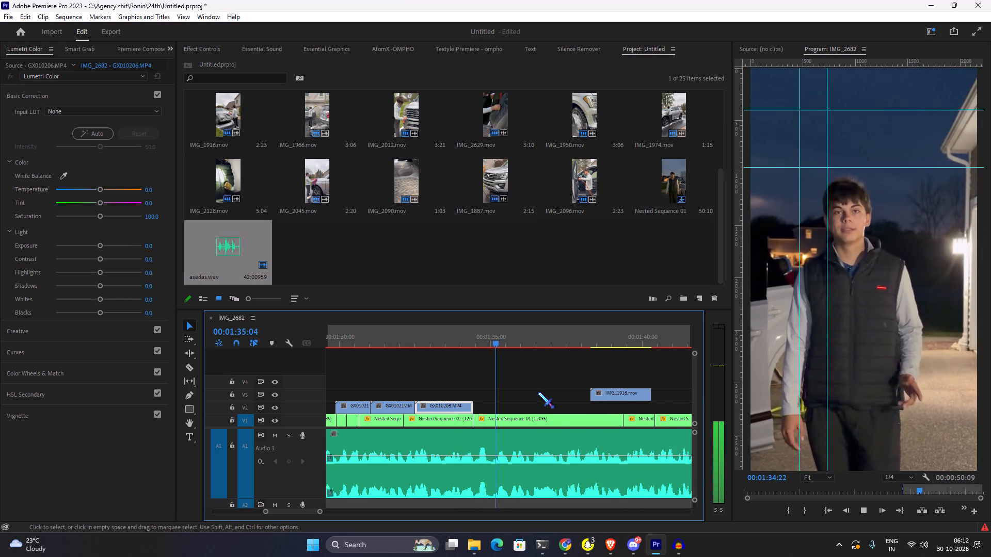
{"action": "scroll", "coordinate": [538, 392], "scroll_direction": "down", "scroll_amount": 6}
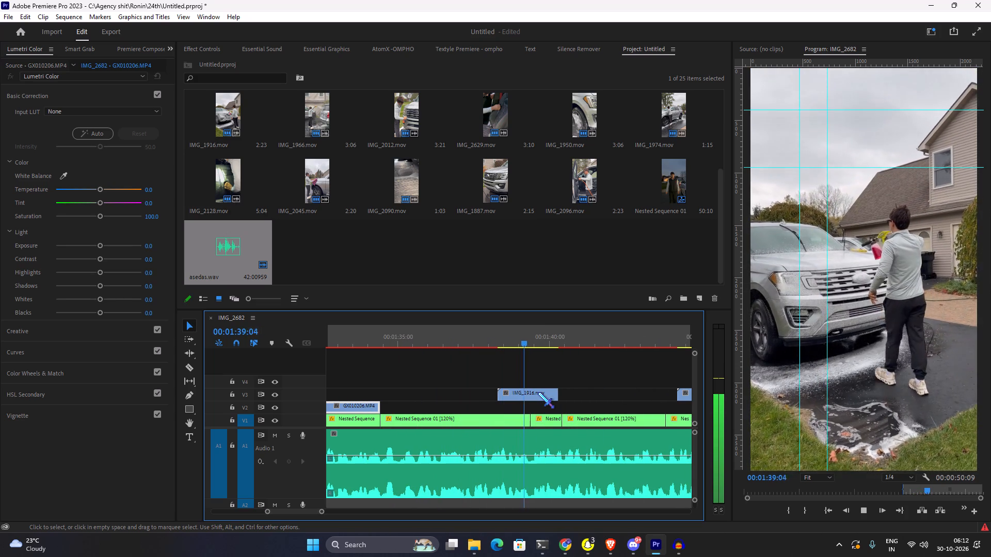
{"action": "left_click", "coordinate": [494, 342]}
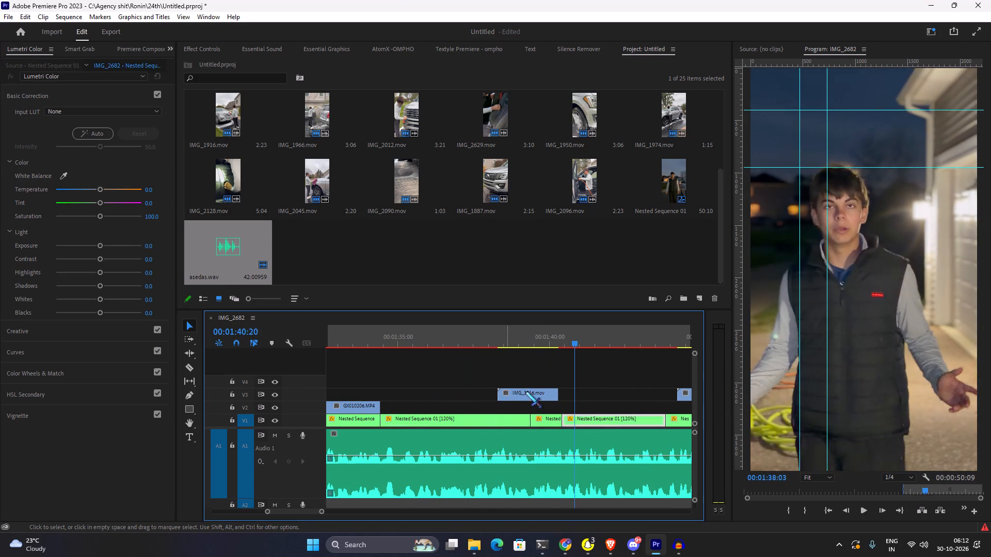
{"action": "left_click_drag", "start_coordinate": [525, 391], "coordinate": [495, 400]}
{"action": "left_click", "coordinate": [454, 336]}
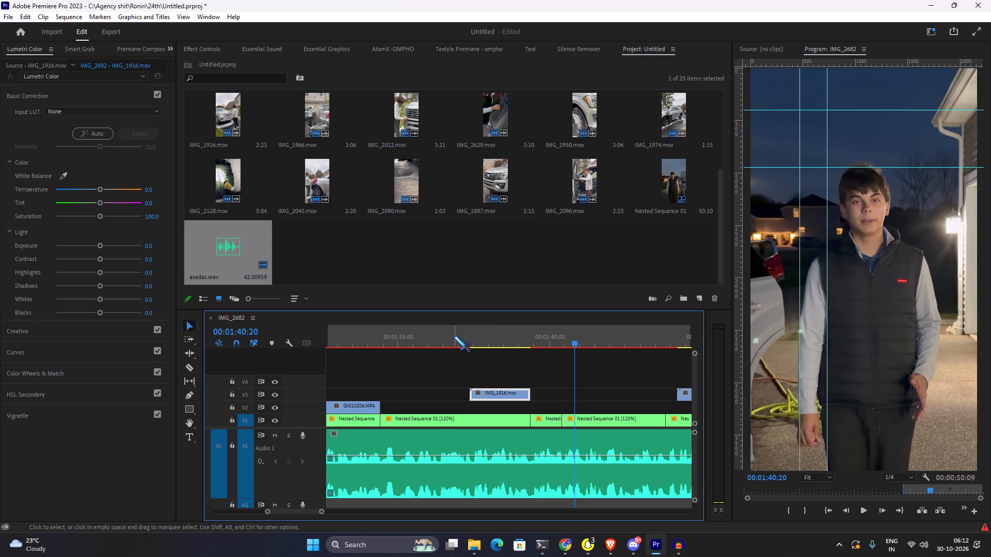
{"action": "key", "text": "space"}
{"action": "scroll", "coordinate": [470, 369], "scroll_direction": "down", "scroll_amount": 3}
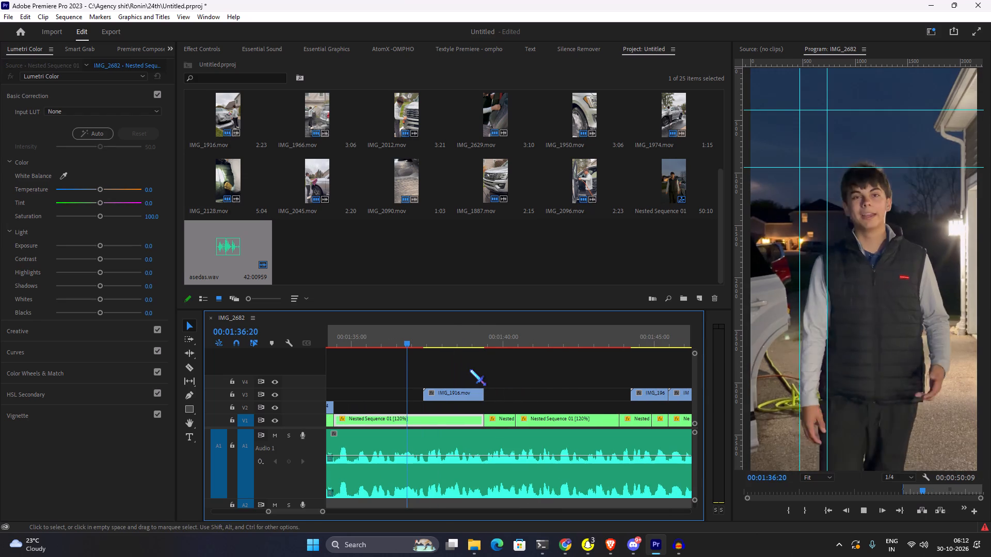
{"action": "scroll", "coordinate": [470, 370], "scroll_direction": "down", "scroll_amount": 5}
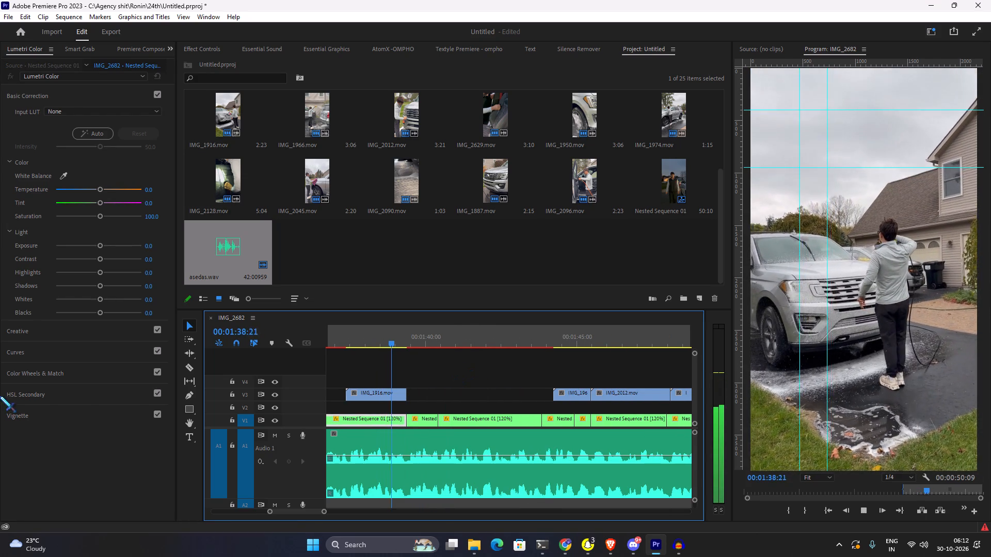
{"action": "scroll", "coordinate": [394, 468], "scroll_direction": "down", "scroll_amount": 7}
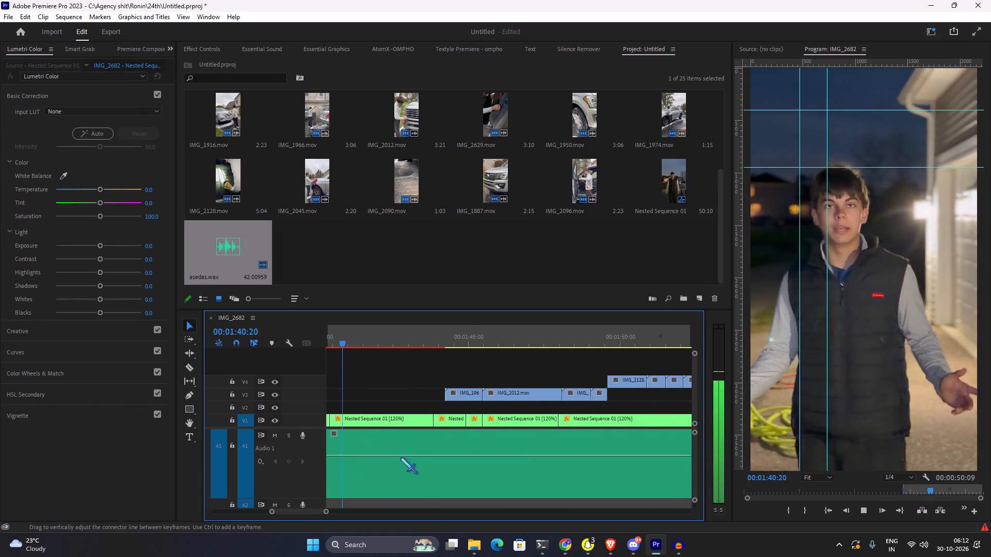
{"action": "scroll", "coordinate": [401, 457], "scroll_direction": "down", "scroll_amount": 1}
{"action": "key", "text": "space"}
Move IMG_1966.mov earlier on V3 so it starts at the nested-sequence cut at 00:01:40:10.
{"action": "scroll", "coordinate": [460, 426], "scroll_direction": "down", "scroll_amount": 4}
{"action": "left_click", "coordinate": [566, 341]}
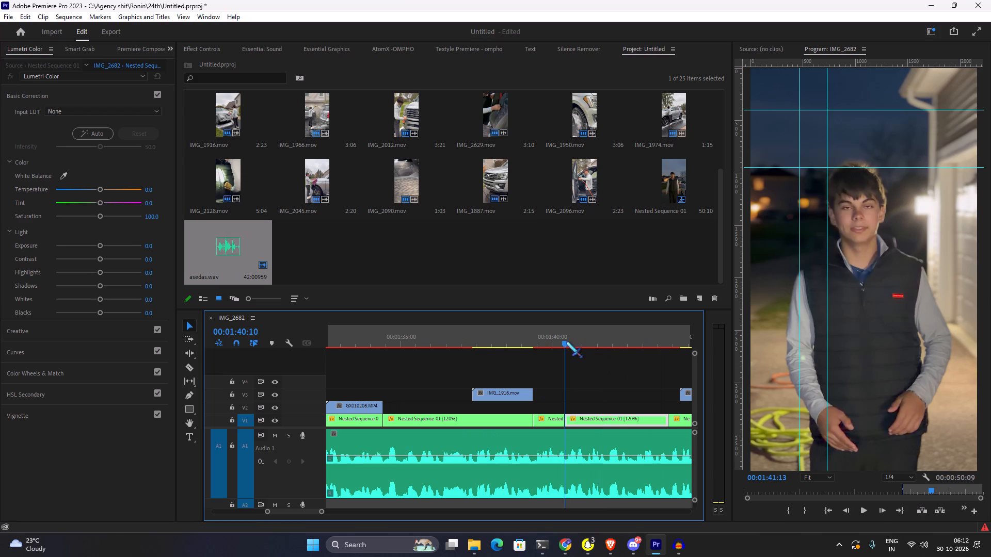
{"action": "scroll", "coordinate": [602, 391], "scroll_direction": "down", "scroll_amount": 6}
{"action": "left_click_drag", "start_coordinate": [601, 392], "coordinate": [594, 392]}
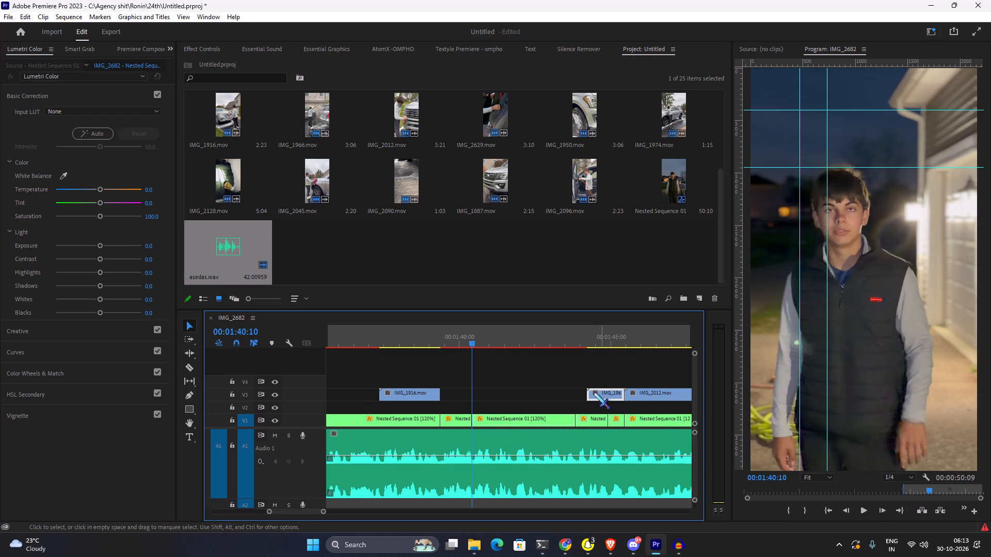
{"action": "left_click_drag", "start_coordinate": [594, 392], "coordinate": [489, 395]}
Move IMG_2012.mov directly after IMG_1966.mov on V3 and trim its end to the nested-sequence cut near 00:01:43:20.
{"action": "key", "text": "space"}
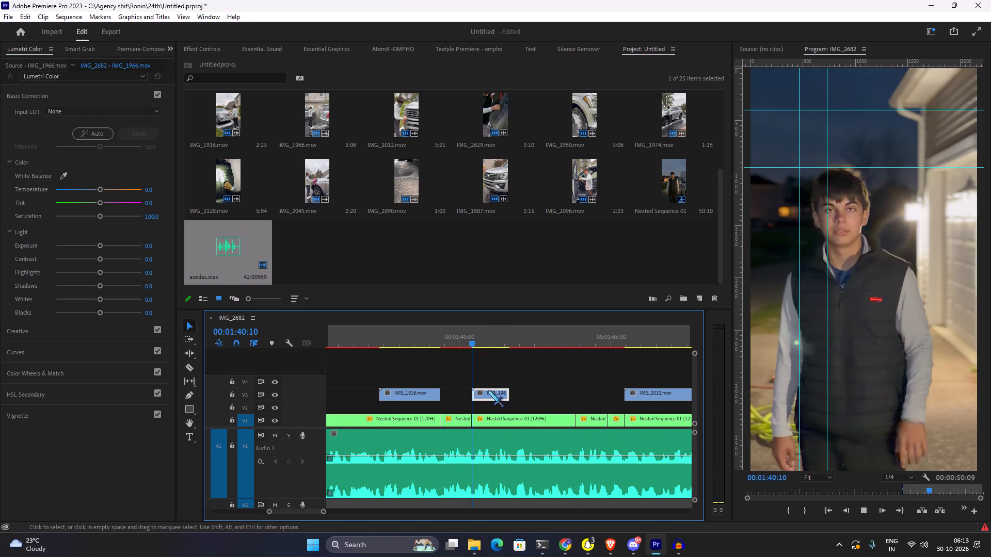
{"action": "scroll", "coordinate": [476, 384], "scroll_direction": "down", "scroll_amount": 3}
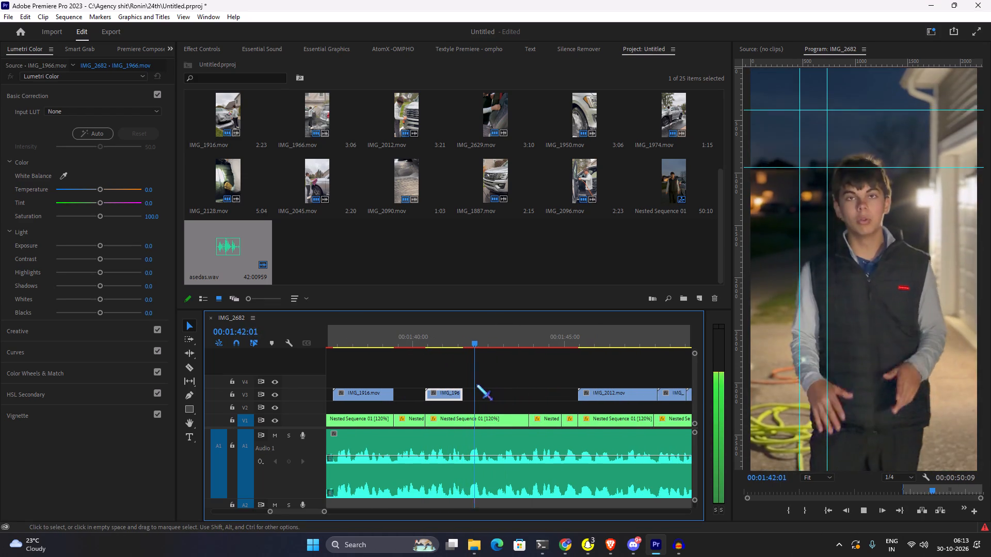
{"action": "scroll", "coordinate": [479, 384], "scroll_direction": "down", "scroll_amount": 3}
{"action": "key", "text": "space"}
{"action": "left_click_drag", "start_coordinate": [566, 396], "coordinate": [451, 390]}
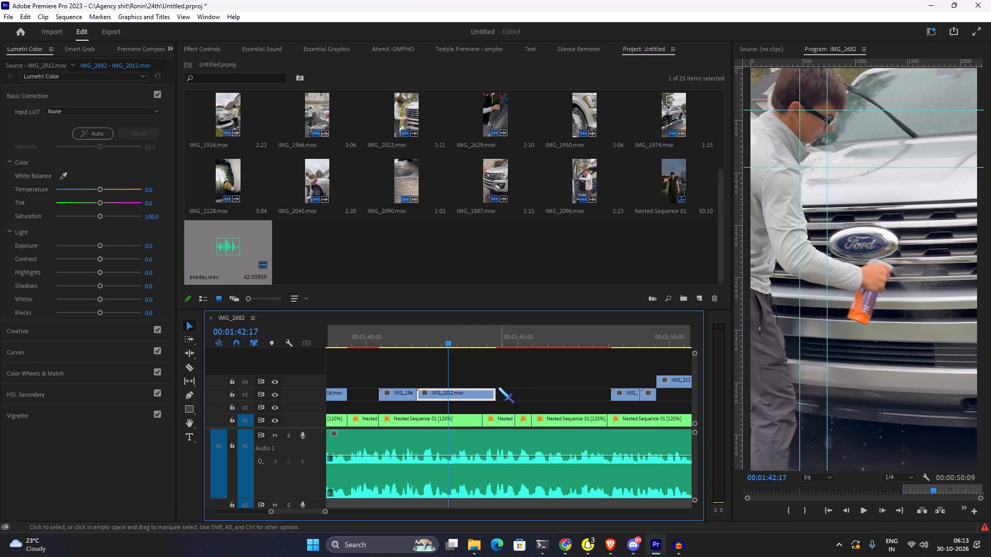
{"action": "left_click_drag", "start_coordinate": [491, 389], "coordinate": [479, 393]}
Move IMG_2629.mov directly after IMG_2012.mov on V3, extend its end to the next nested-sequence cut, and play it back.
{"action": "key", "text": "space"}
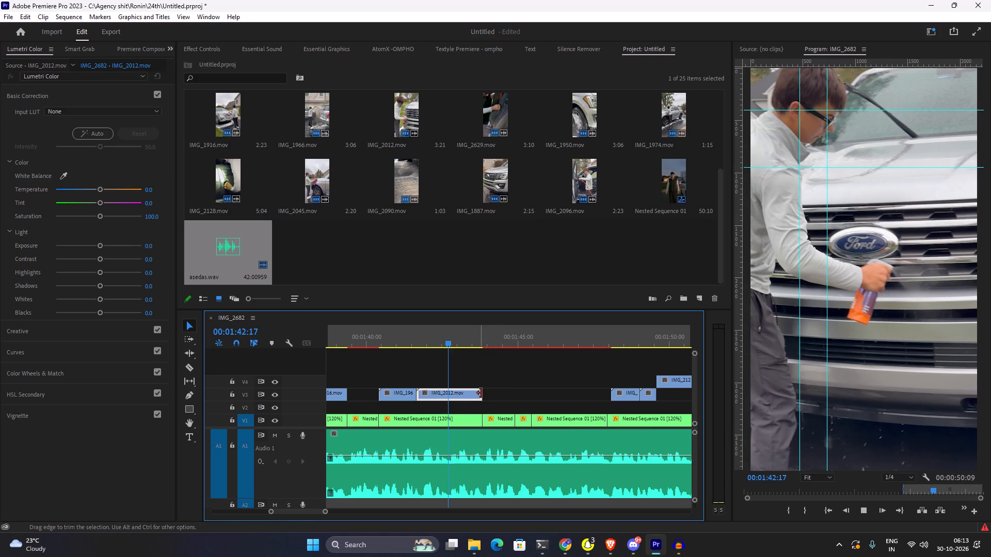
{"action": "scroll", "coordinate": [492, 374], "scroll_direction": "down", "scroll_amount": 3}
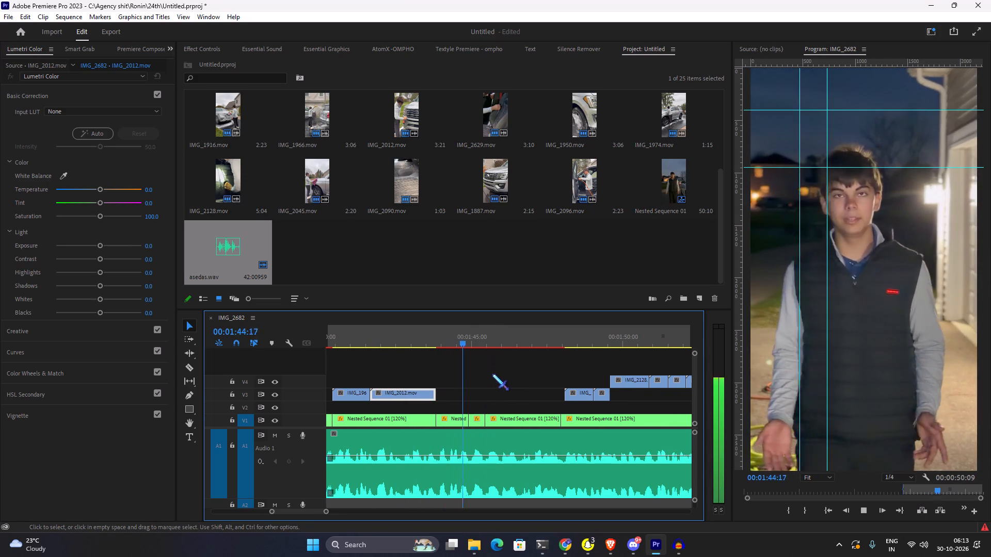
{"action": "key", "text": "space"}
{"action": "left_click_drag", "start_coordinate": [577, 393], "coordinate": [453, 397]}
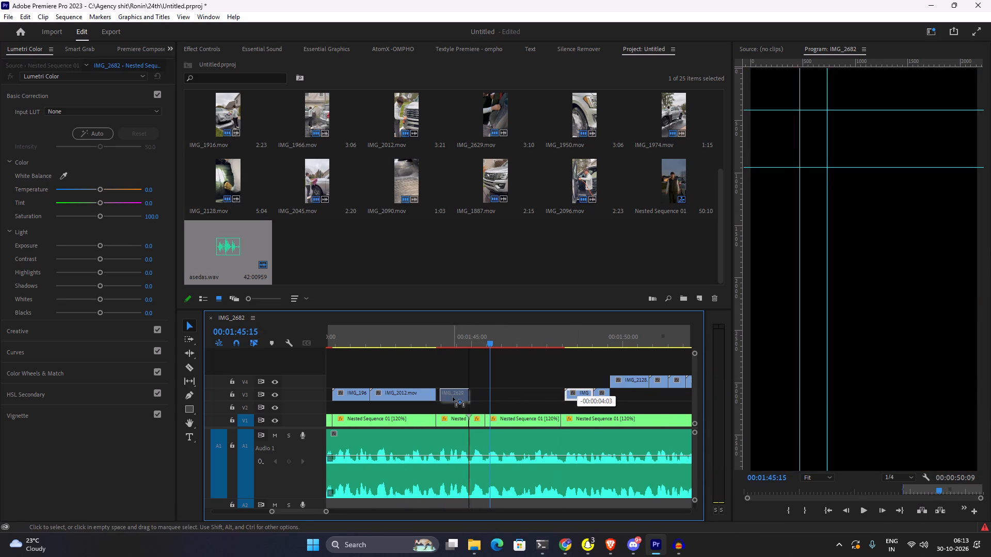
{"action": "left_click_drag", "start_coordinate": [453, 397], "coordinate": [447, 399]}
{"action": "left_click", "coordinate": [463, 392]}
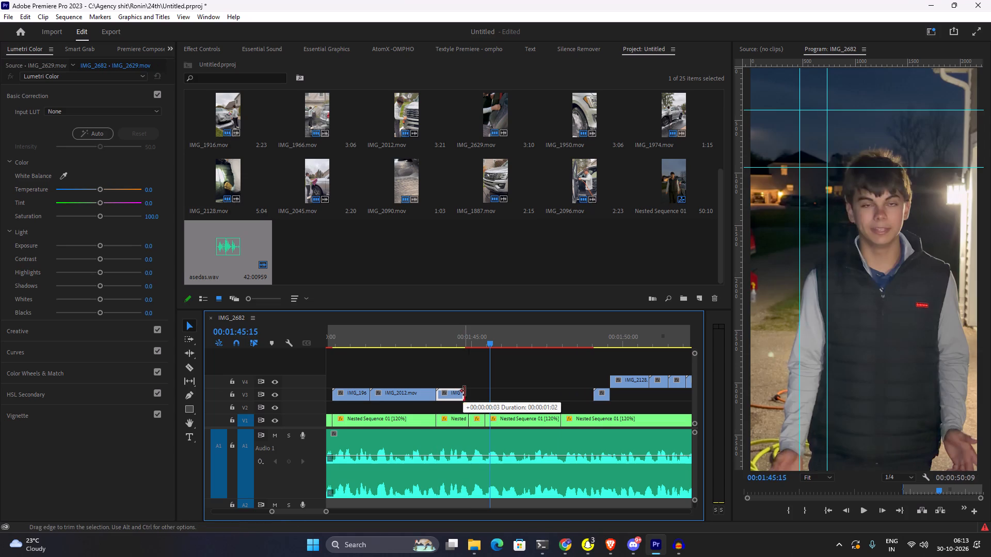
{"action": "left_click", "coordinate": [440, 337]}
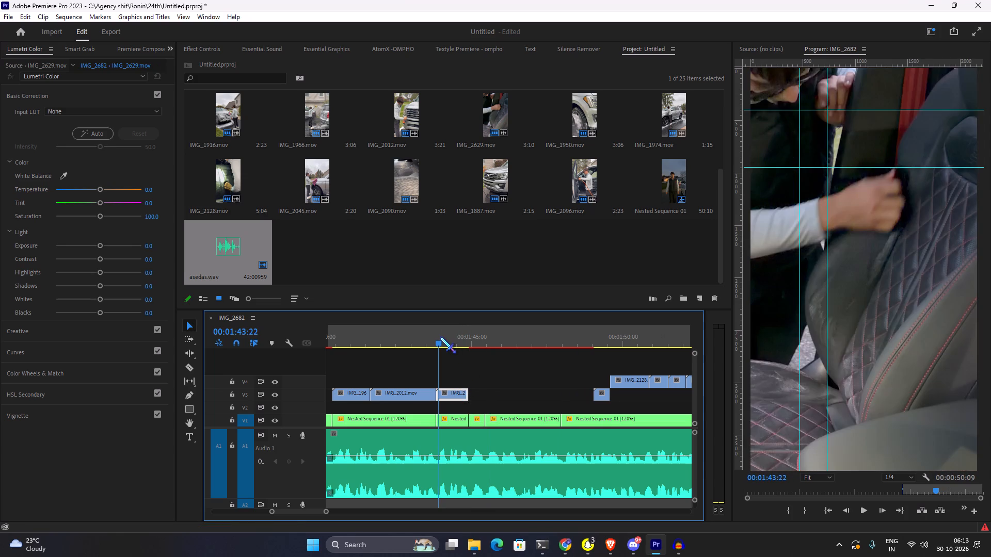
{"action": "key", "text": "space"}
Move IMG_1950.mov directly after IMG_2629.mov on V3, over the short nested-sequence segment, and play back the transition.
{"action": "scroll", "coordinate": [449, 357], "scroll_direction": "down", "scroll_amount": 4}
{"action": "key", "text": "space"}
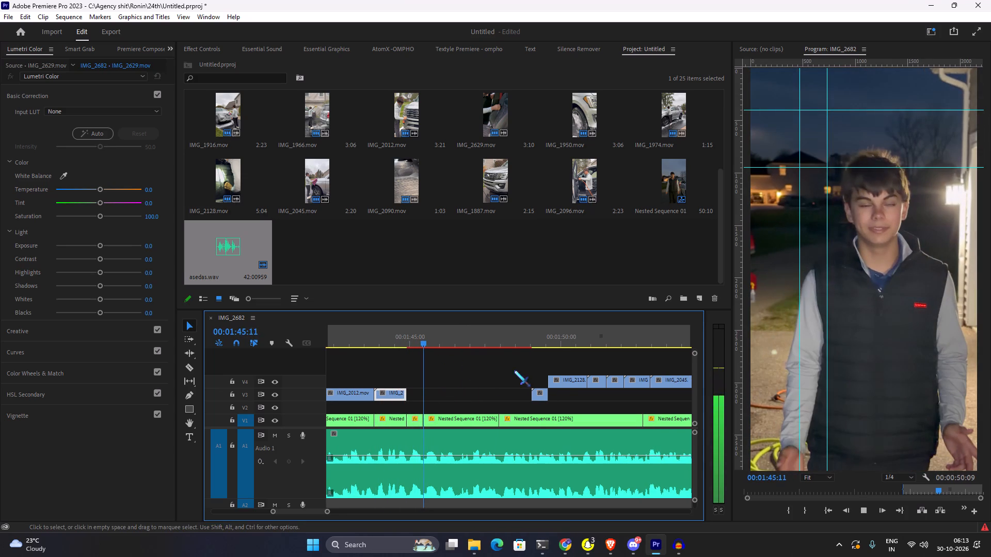
{"action": "left_click_drag", "start_coordinate": [540, 395], "coordinate": [412, 397]}
{"action": "scroll", "coordinate": [428, 387], "scroll_direction": "up", "scroll_amount": 11, "text": "alt"}
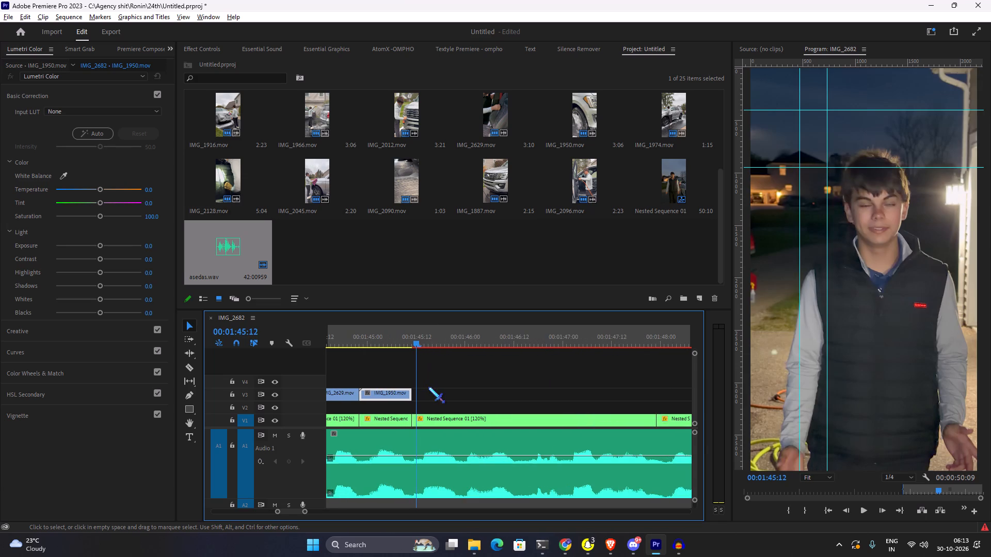
{"action": "scroll", "coordinate": [434, 382], "scroll_direction": "up", "scroll_amount": 3}
{"action": "left_click", "coordinate": [397, 337]}
{"action": "key", "text": "space"}
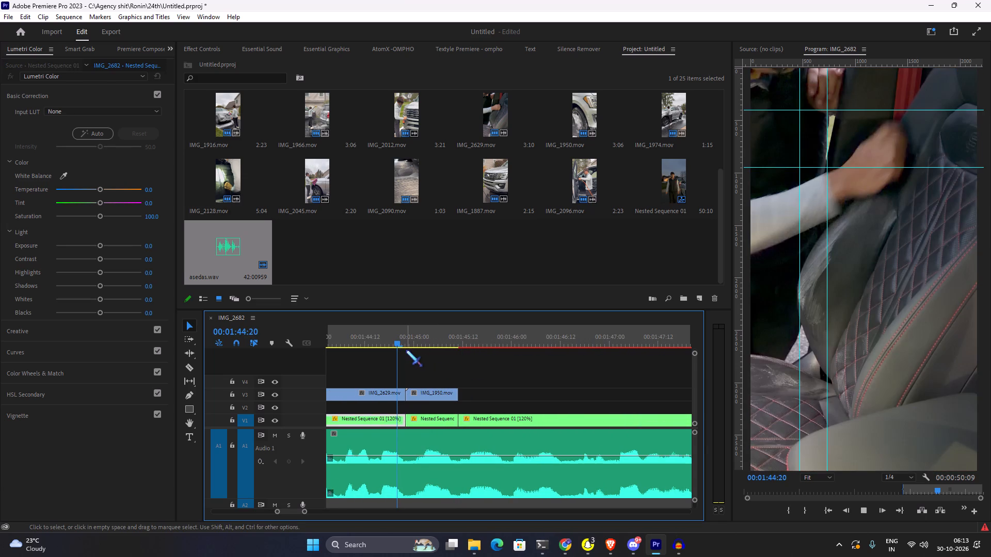
{"action": "key", "text": "space"}
{"action": "scroll", "coordinate": [412, 358], "scroll_direction": "down", "scroll_amount": 2}
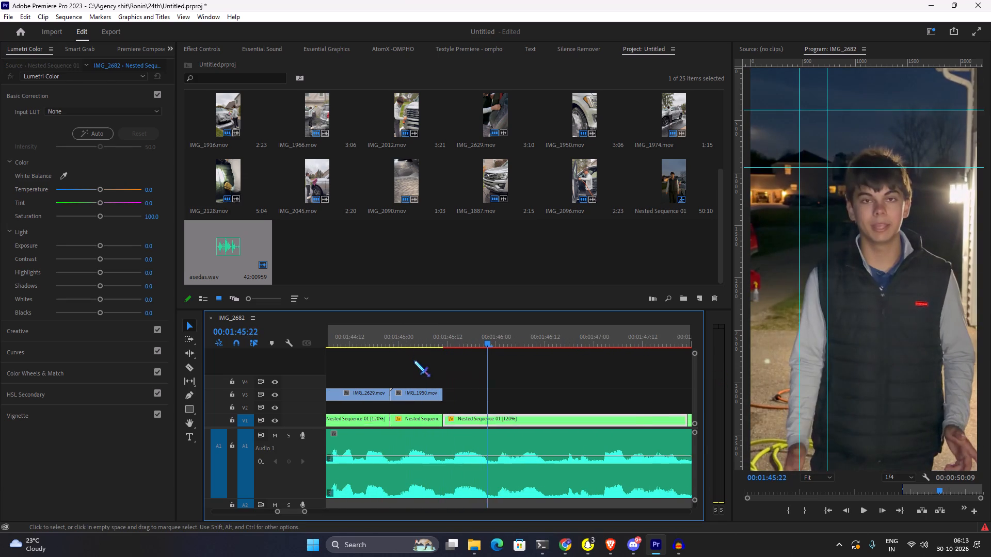
Move IMG_2128.mov directly after IMG_1950.mov on V3 and trim its end to about 00:01:46:10.
{"action": "scroll", "coordinate": [414, 361], "scroll_direction": "down", "scroll_amount": 16}
{"action": "key", "text": "space"}
{"action": "key", "text": "space"}
{"action": "left_click_drag", "start_coordinate": [583, 382], "coordinate": [417, 398]}
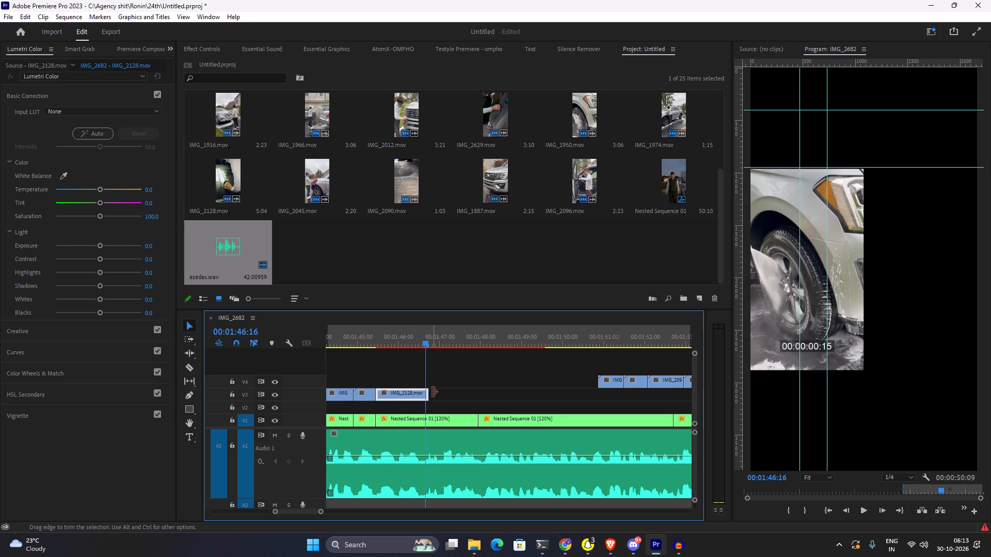
{"action": "left_click_drag", "start_coordinate": [433, 392], "coordinate": [419, 395]}
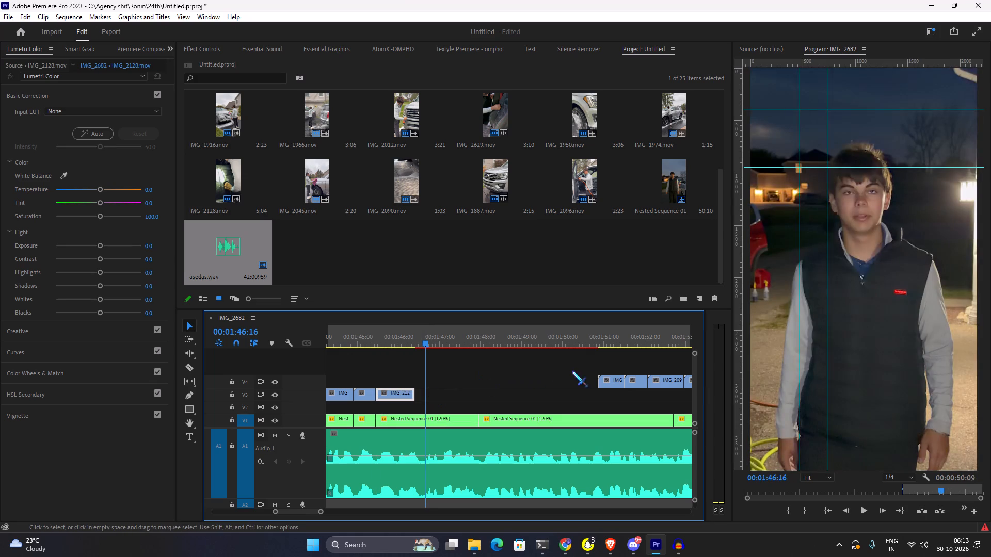
Move IMG_2096.mov directly after IMG_2128.mov on V3, extend its end to the nested-sequence cut near 00:01:47:23, and play it back.
{"action": "left_click_drag", "start_coordinate": [615, 381], "coordinate": [430, 398]}
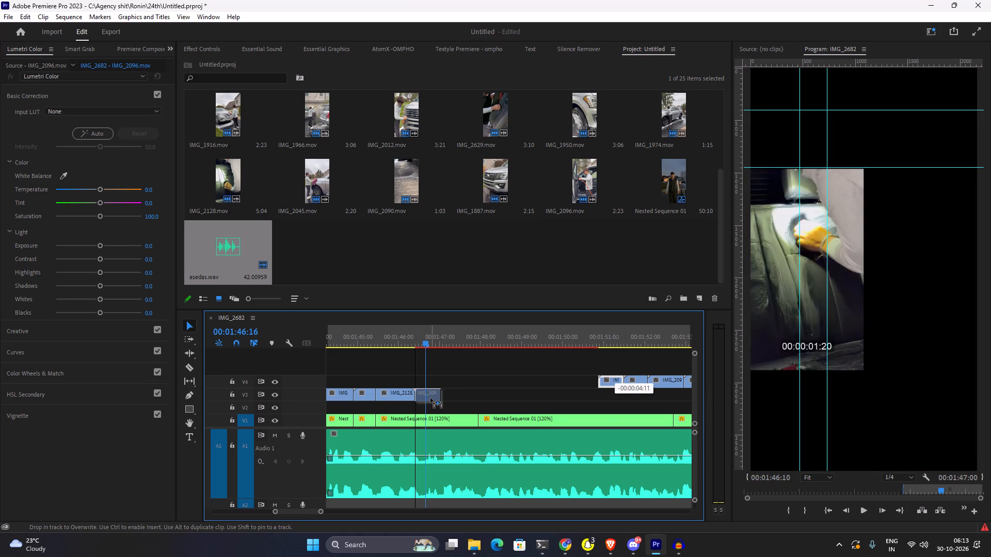
{"action": "left_click_drag", "start_coordinate": [444, 392], "coordinate": [481, 387]}
{"action": "key", "text": "space"}
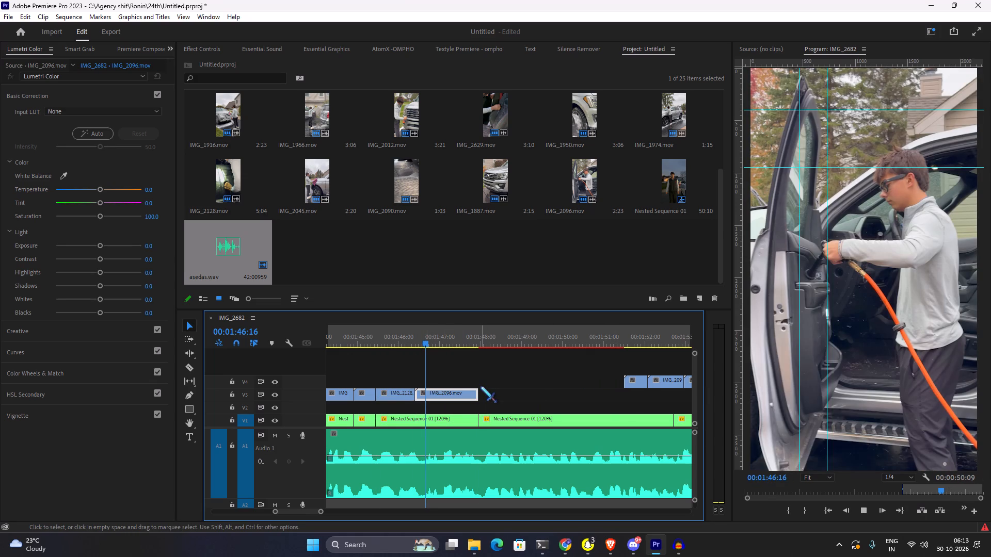
{"action": "key", "text": "space"}
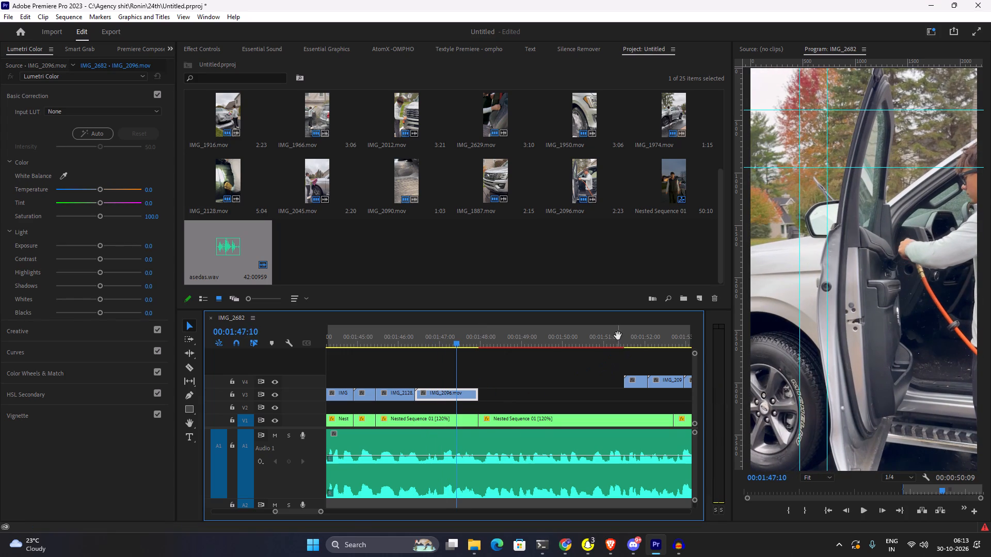
Preview IMG_1887.mov and the target section, move the clip directly after IMG_2096.mov on V3, and extend its end to about 00:01:49:03.
{"action": "left_click", "coordinate": [631, 337]}
{"action": "left_click_drag", "start_coordinate": [631, 337], "coordinate": [637, 336]}
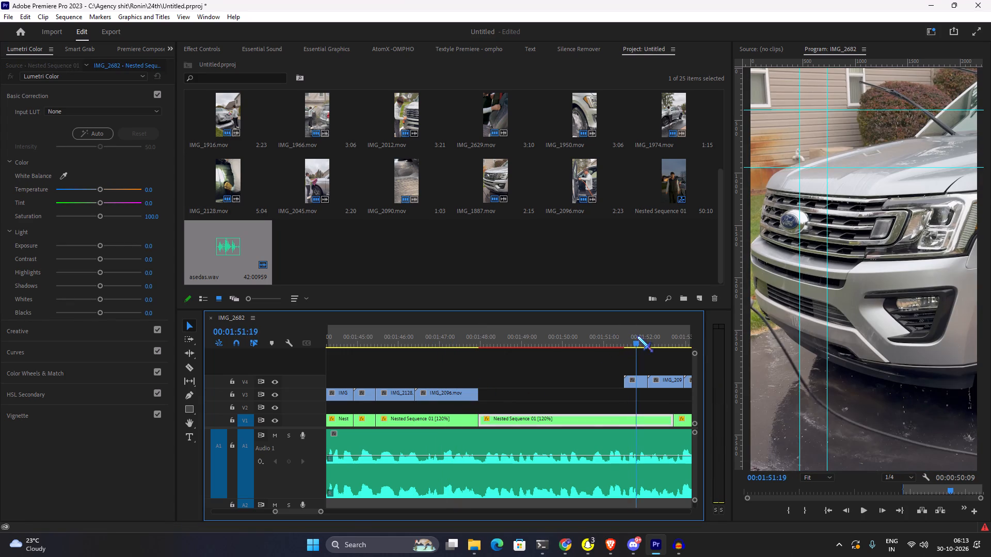
{"action": "left_click_drag", "start_coordinate": [637, 336], "coordinate": [415, 389]}
{"action": "key", "text": "space"}
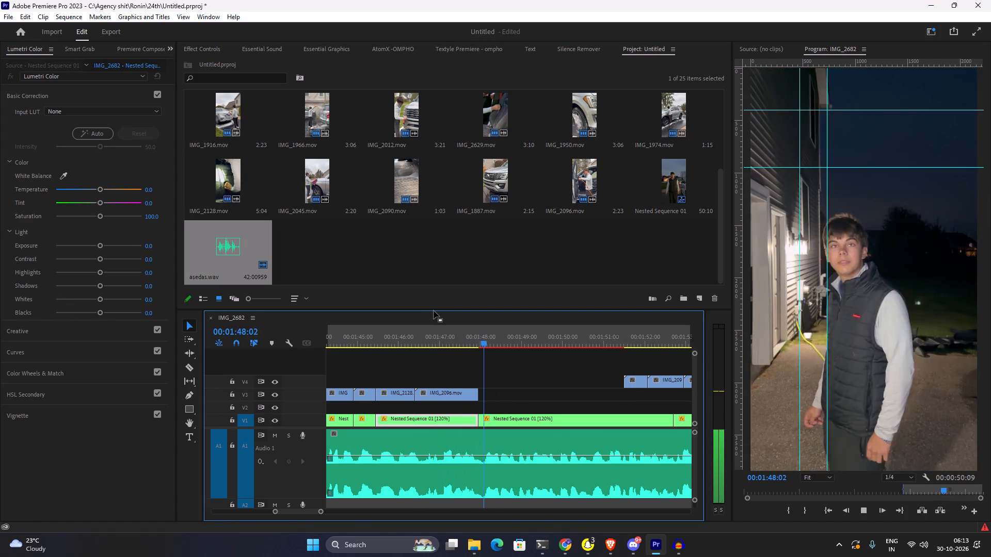
{"action": "scroll", "coordinate": [434, 310], "scroll_direction": "down", "scroll_amount": 4}
{"action": "key", "text": "space"}
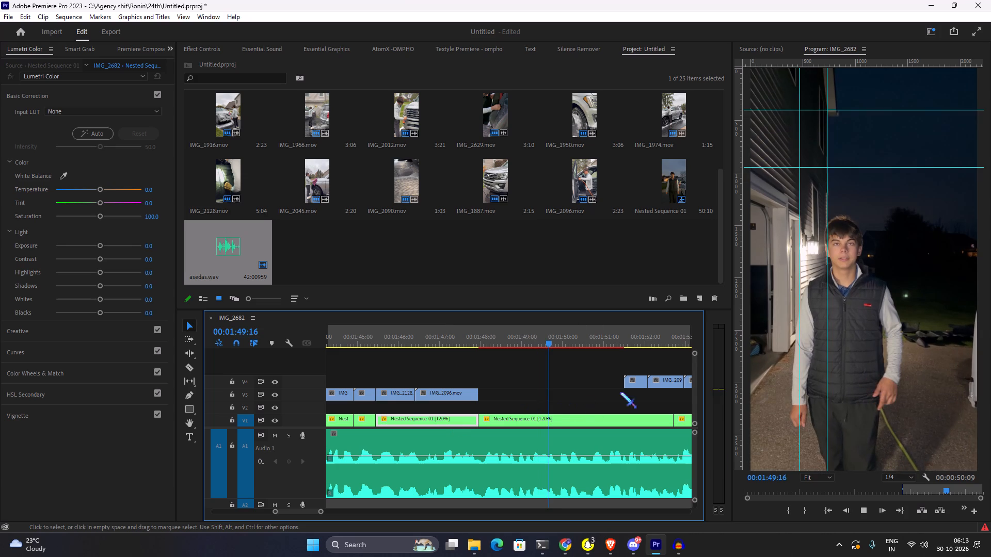
{"action": "left_click_drag", "start_coordinate": [638, 388], "coordinate": [498, 397]}
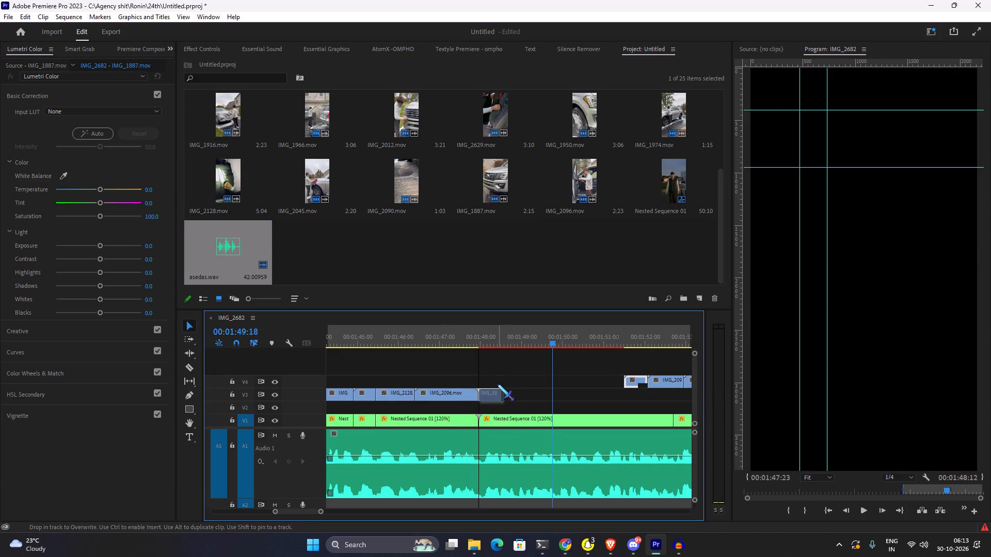
{"action": "left_click_drag", "start_coordinate": [506, 392], "coordinate": [530, 397]}
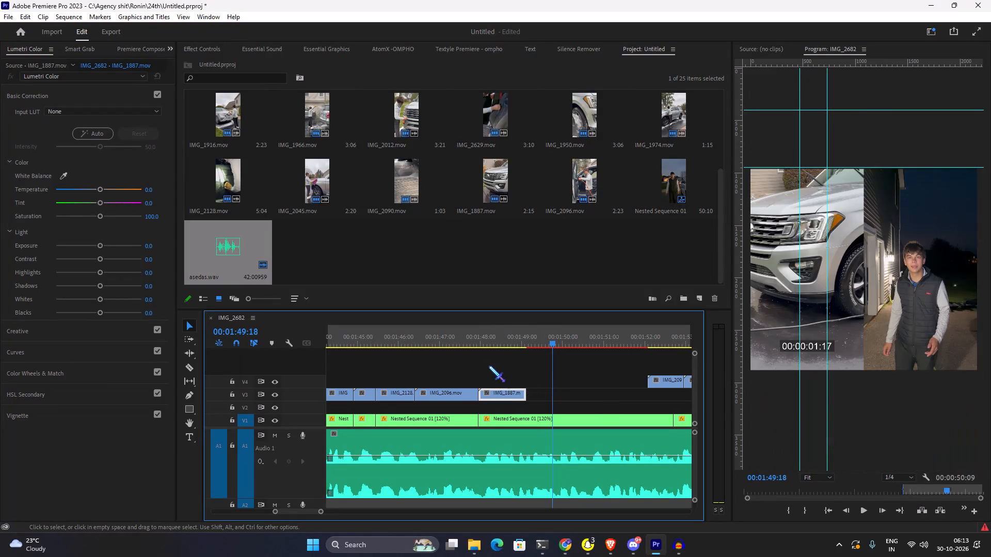
Play back from just before IMG_1887.mov through the uncovered talking-head section and the remaining B-roll clips on V4.
{"action": "left_click", "coordinate": [471, 336]}
{"action": "key", "text": "space"}
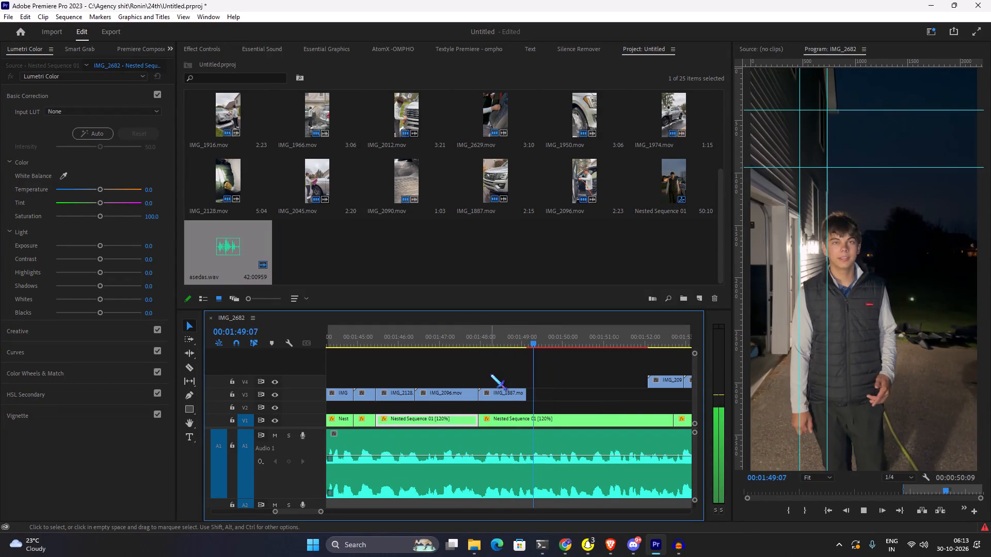
{"action": "scroll", "coordinate": [490, 374], "scroll_direction": "down", "scroll_amount": 9}
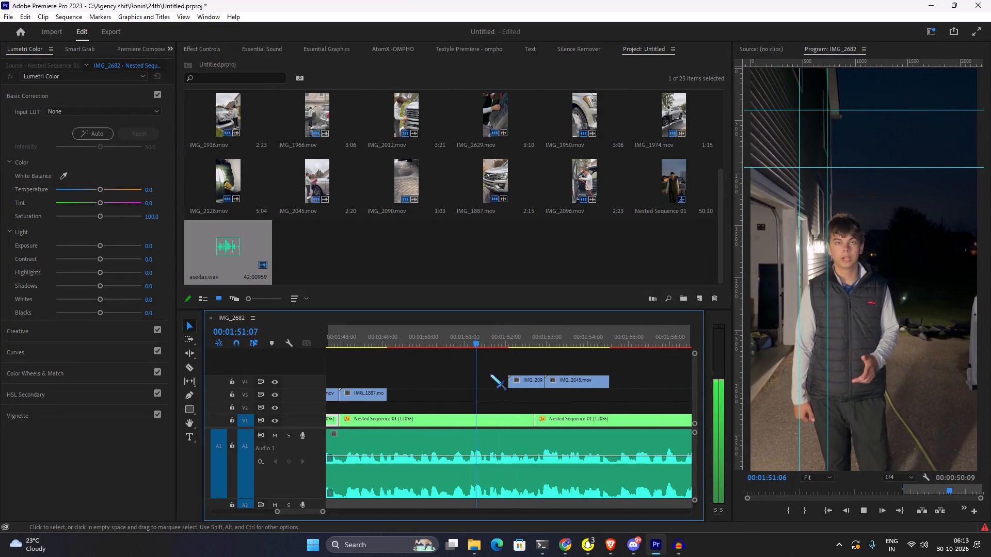
{"action": "scroll", "coordinate": [490, 374], "scroll_direction": "down", "scroll_amount": 2}
{"action": "key", "text": "space"}
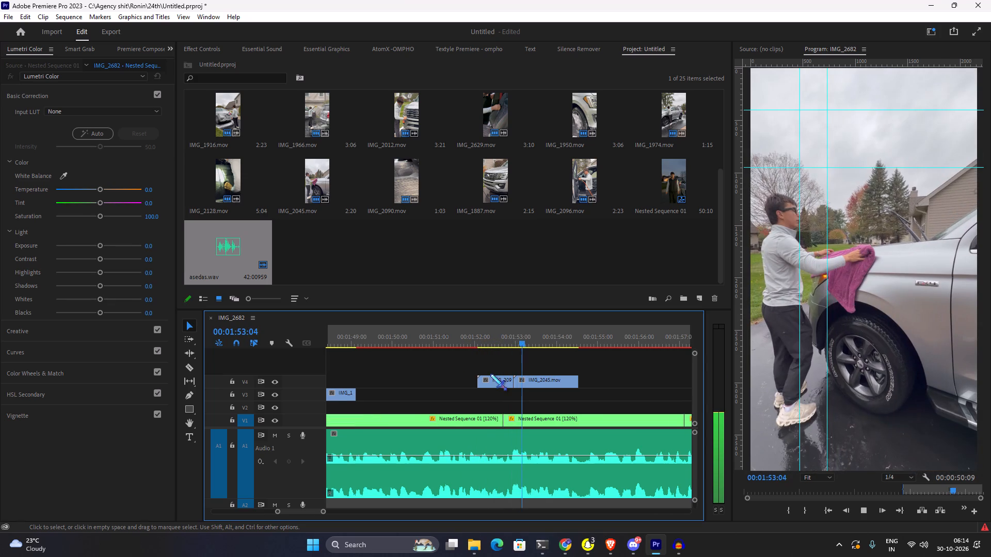
Move IMG_2090.mov earlier on V4 to about 00:01:45:13, above IMG_2128.mov, and play back the section.
{"action": "scroll", "coordinate": [504, 380], "scroll_direction": "up", "scroll_amount": 1}
{"action": "left_click", "coordinate": [498, 346]}
{"action": "scroll", "coordinate": [494, 346], "scroll_direction": "up", "scroll_amount": 4}
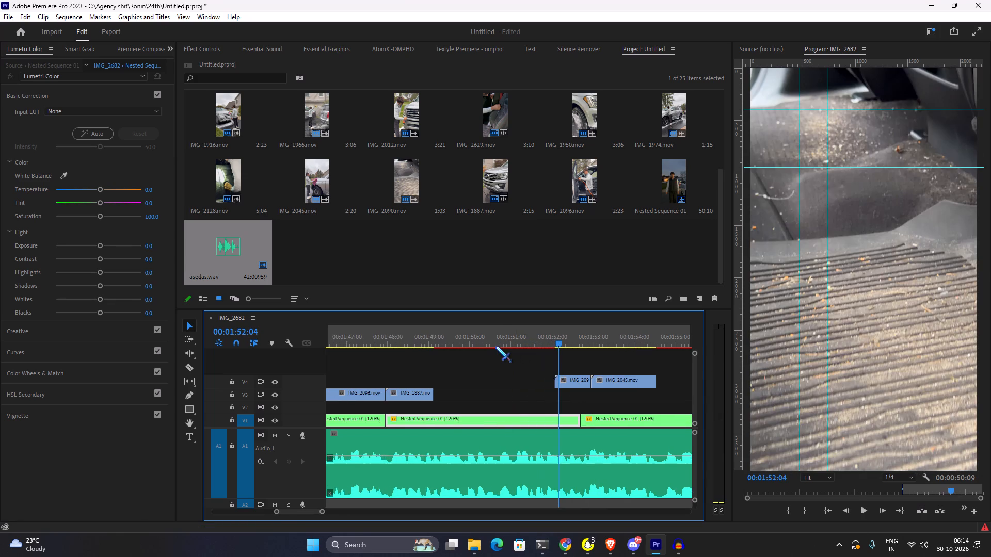
{"action": "scroll", "coordinate": [498, 346], "scroll_direction": "down", "scroll_amount": 5, "text": "alt"}
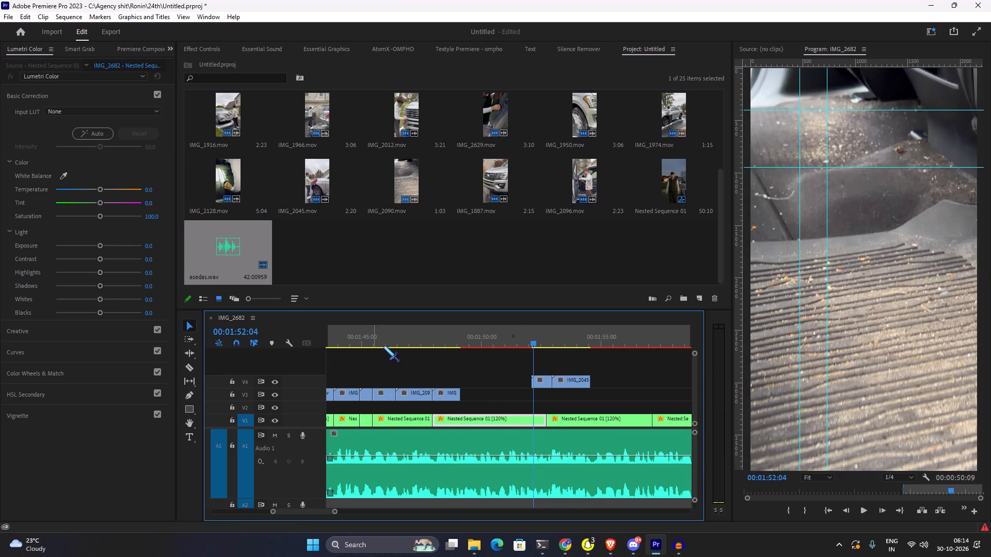
{"action": "left_click_drag", "start_coordinate": [543, 381], "coordinate": [390, 383]}
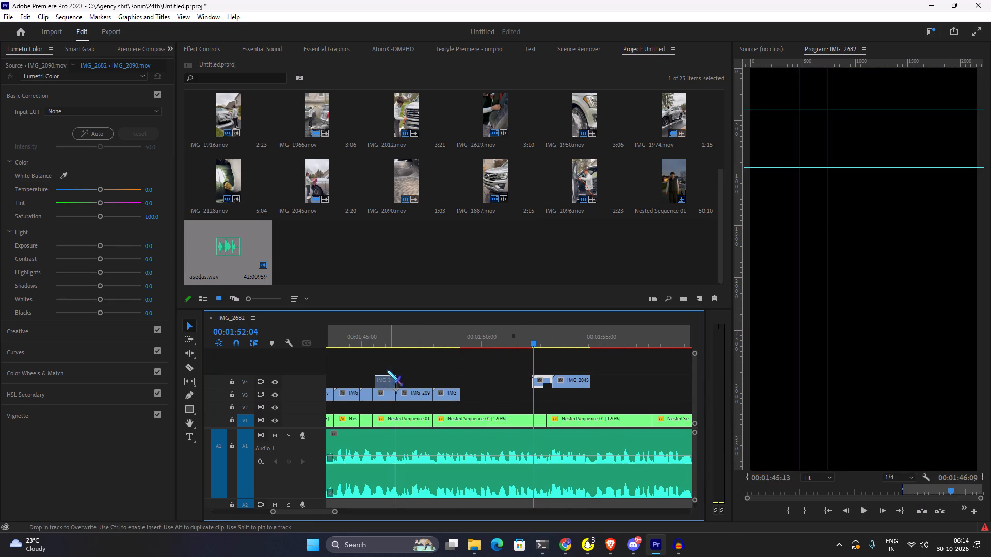
{"action": "left_click", "coordinate": [365, 342]}
{"action": "key", "text": "space"}
{"action": "scroll", "coordinate": [367, 368], "scroll_direction": "up", "scroll_amount": 5, "text": "alt"}
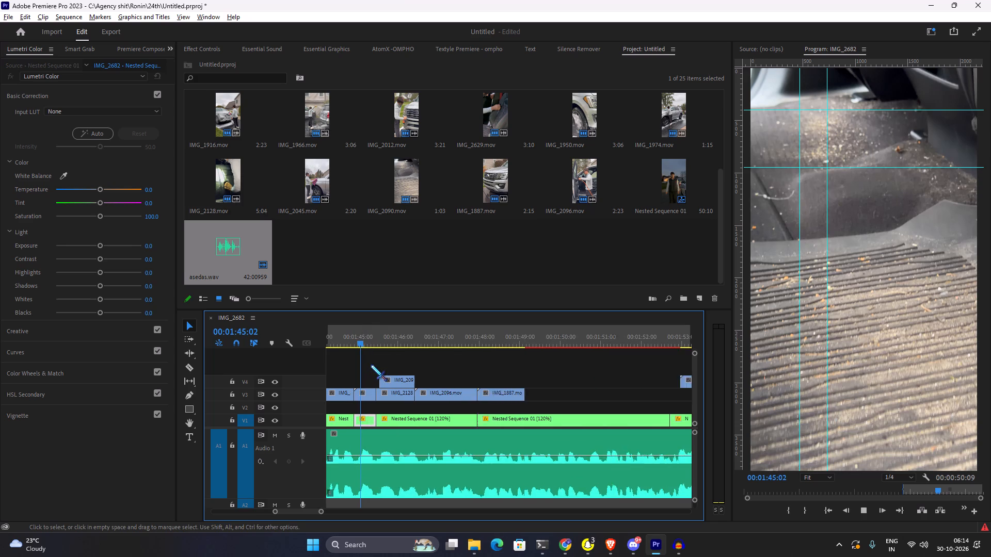
{"action": "scroll", "coordinate": [371, 365], "scroll_direction": "up", "scroll_amount": 2, "text": "alt"}
{"action": "key", "text": "space"}
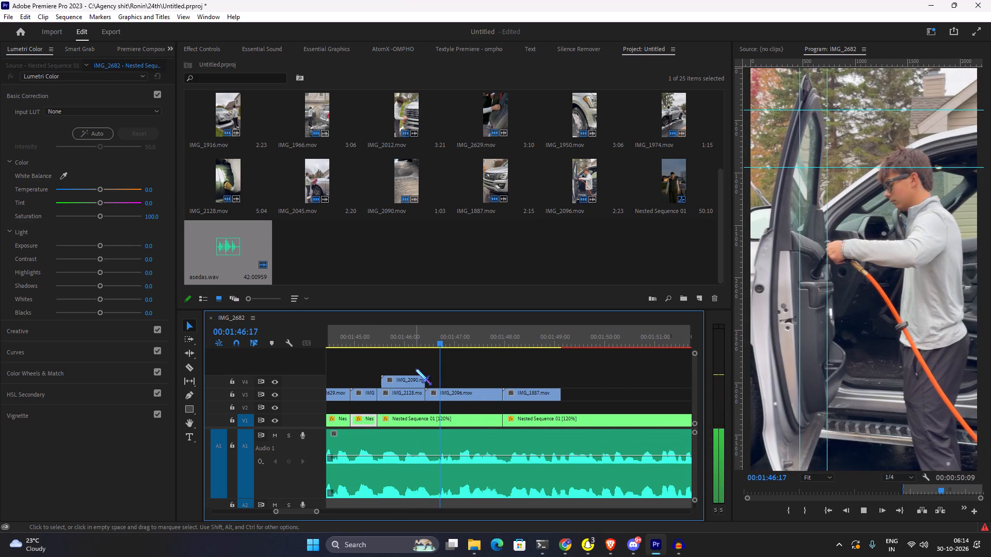
Shift IMG_2090.mov about 10 frames later on V4 so it spans the cut between IMG_2128.mov and IMG_2096.mov, and play back the result.
{"action": "scroll", "coordinate": [414, 372], "scroll_direction": "up", "scroll_amount": 3, "text": "alt"}
{"action": "left_click_drag", "start_coordinate": [406, 378], "coordinate": [444, 372]}
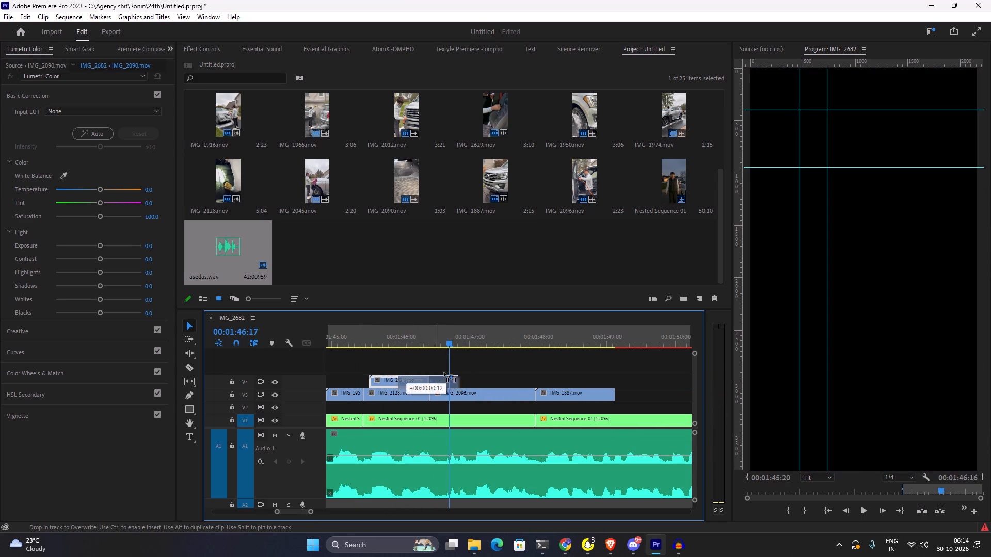
{"action": "left_click_drag", "start_coordinate": [444, 372], "coordinate": [436, 375]}
{"action": "left_click_drag", "start_coordinate": [461, 374], "coordinate": [456, 375]}
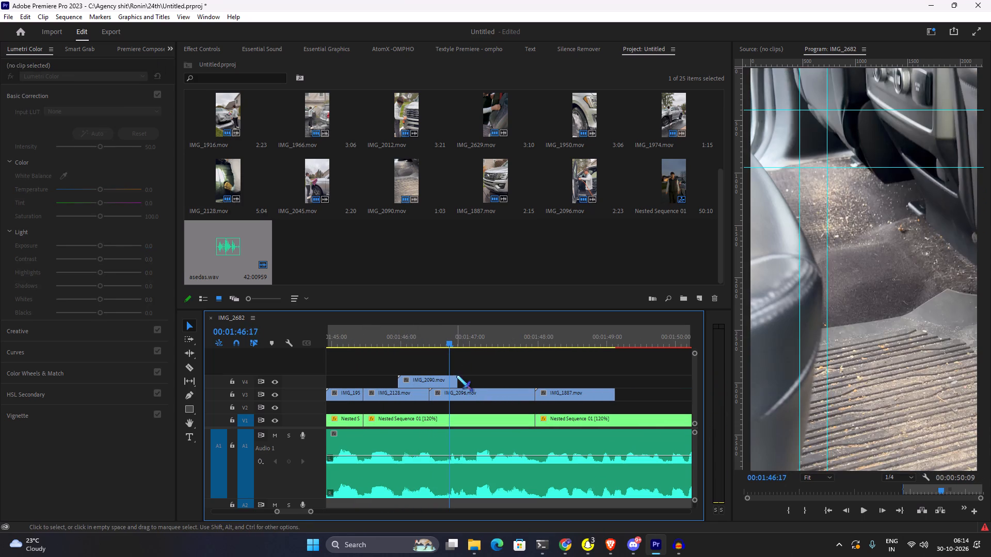
{"action": "left_click_drag", "start_coordinate": [396, 341], "coordinate": [354, 358]}
{"action": "key", "text": "space"}
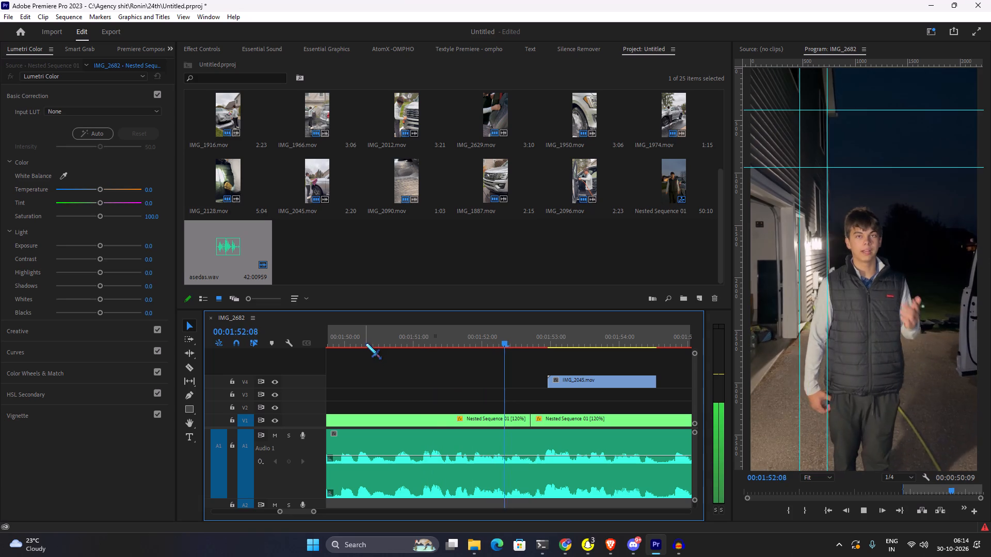
Move IMG_2045.mov from V4 down to V3, directly after the end of IMG_1887.mov at about 00:01:49:03.
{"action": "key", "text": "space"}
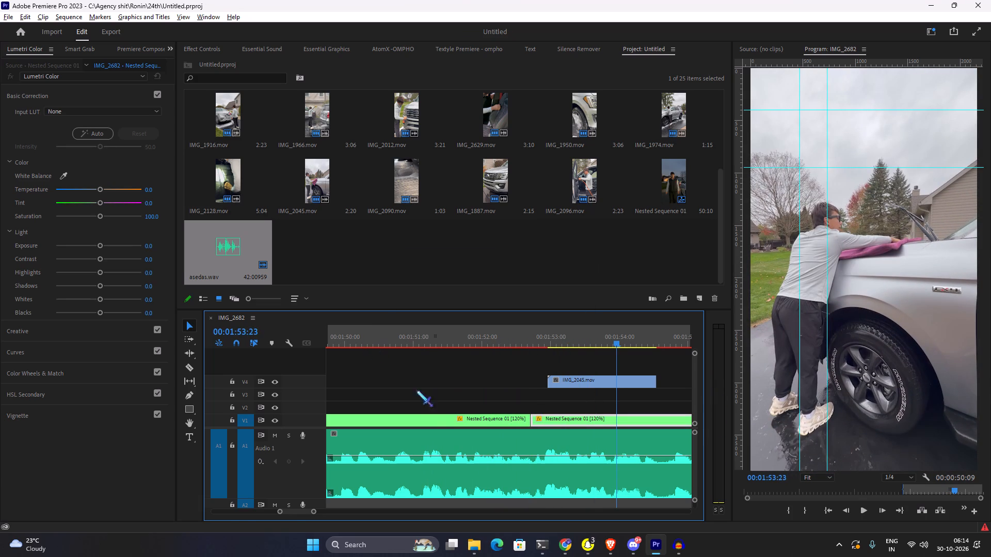
{"action": "scroll", "coordinate": [484, 476], "scroll_direction": "down", "scroll_amount": 4, "text": "alt"}
{"action": "left_click_drag", "start_coordinate": [563, 383], "coordinate": [381, 385]}
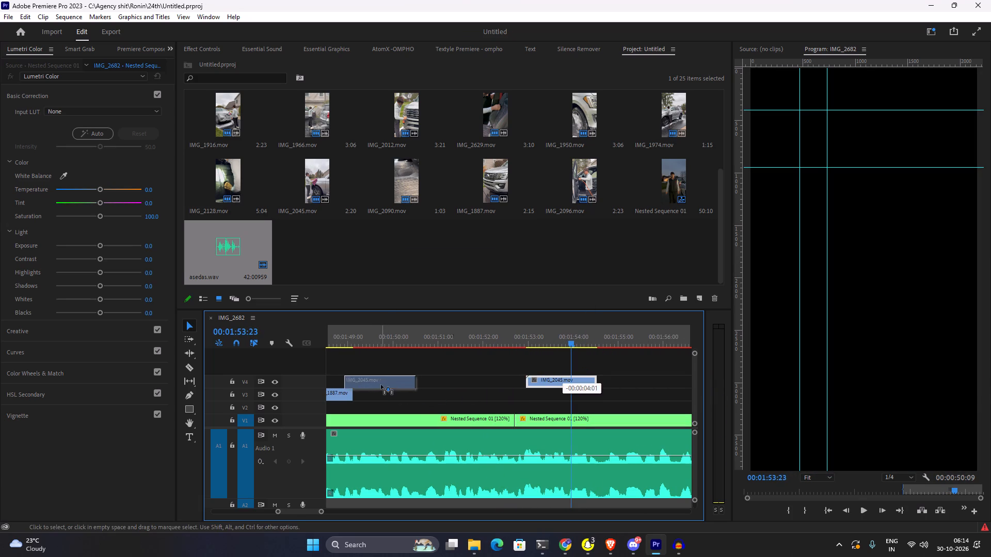
{"action": "left_click_drag", "start_coordinate": [381, 385], "coordinate": [393, 390]}
Play back from the start of IMG_2045.mov on V3 through the uncovered talking-head section to about 00:01:54:20.
{"action": "left_click", "coordinate": [348, 326]}
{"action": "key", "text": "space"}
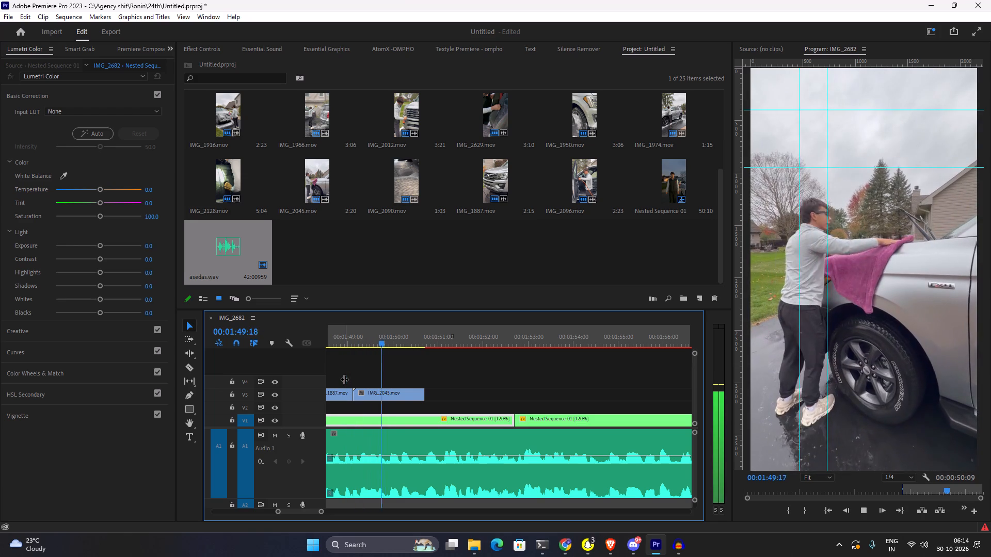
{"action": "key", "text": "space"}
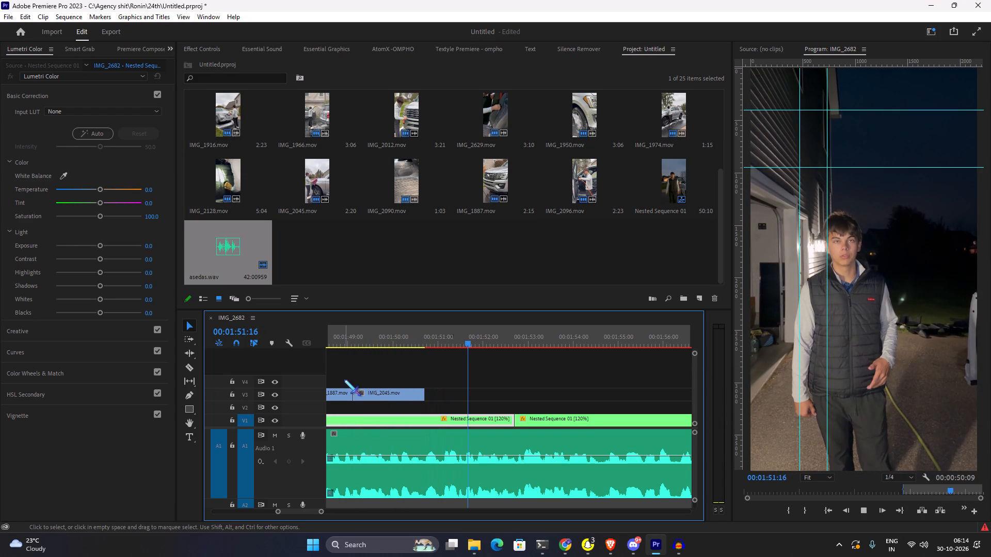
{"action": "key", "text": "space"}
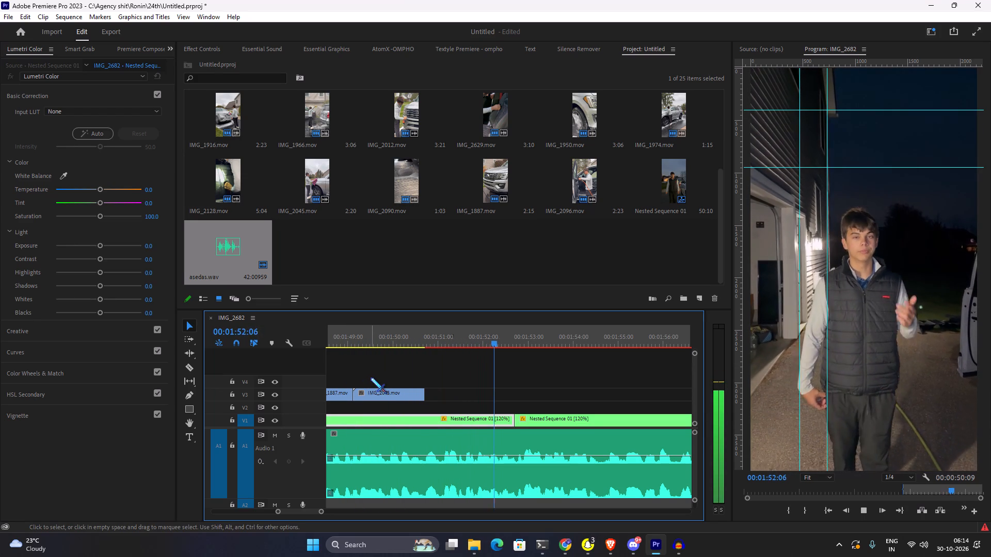
{"action": "scroll", "coordinate": [371, 378], "scroll_direction": "down", "scroll_amount": 8}
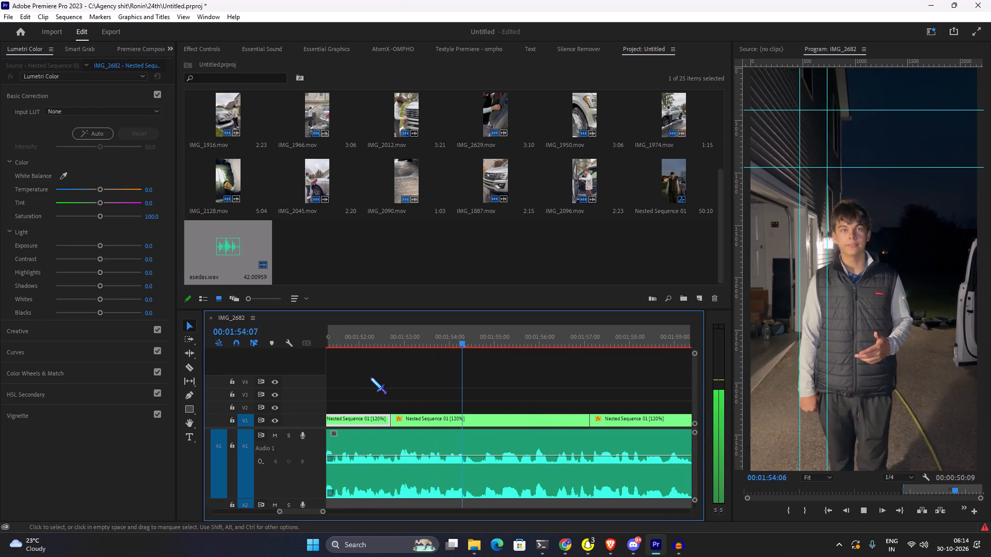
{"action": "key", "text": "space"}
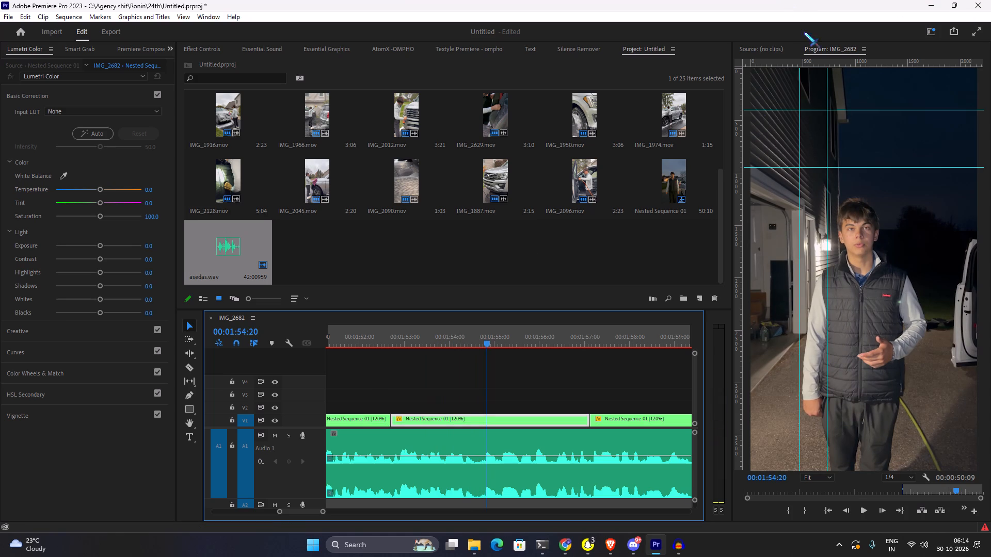
Switch to Instagram in the Brave browser and browse through several reels.
{"action": "key", "text": "alt+Tab"}
{"action": "key", "text": "alt+Tab"}
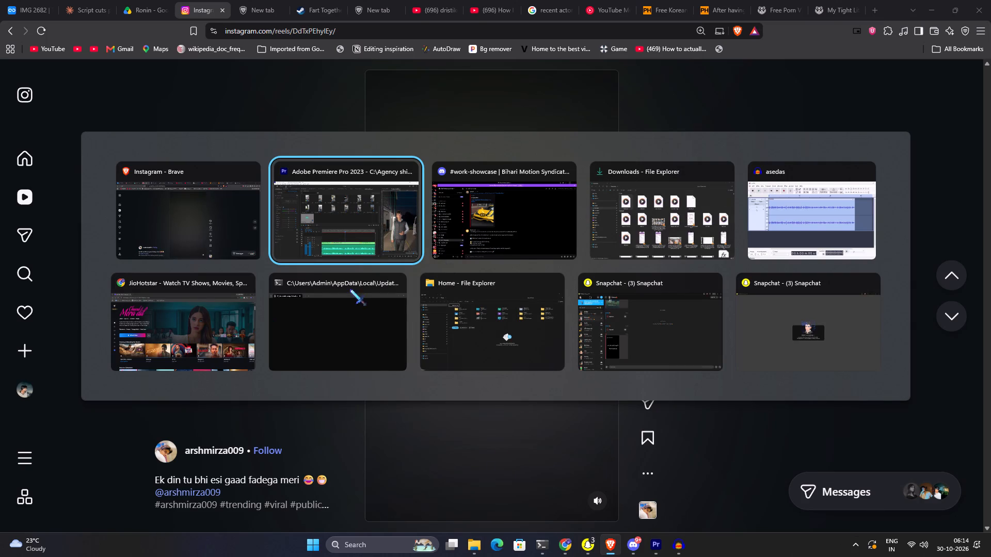
{"action": "left_click", "coordinate": [624, 237], "text": "alt"}
{"action": "key", "text": "alt+Tab"}
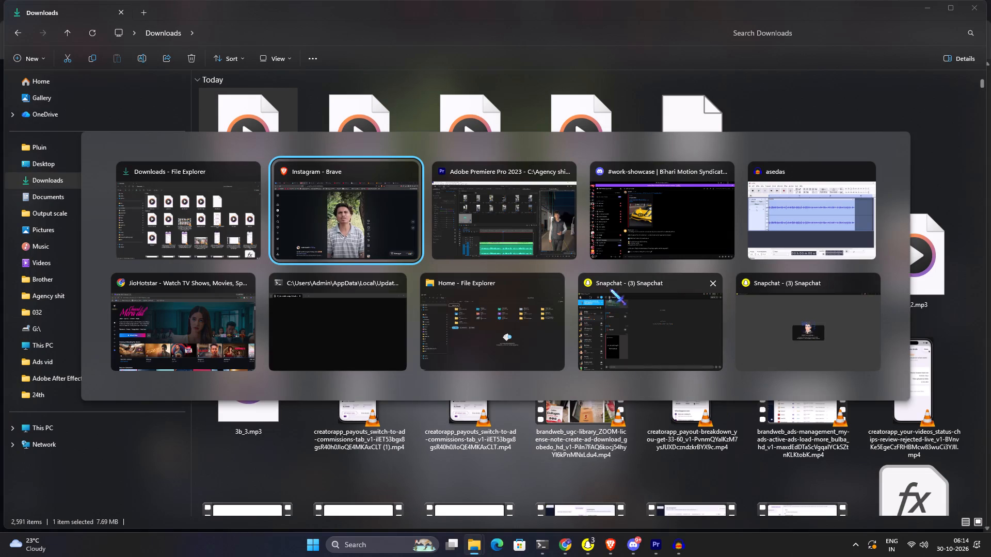
{"action": "scroll", "coordinate": [547, 291], "scroll_direction": "down", "scroll_amount": 2}
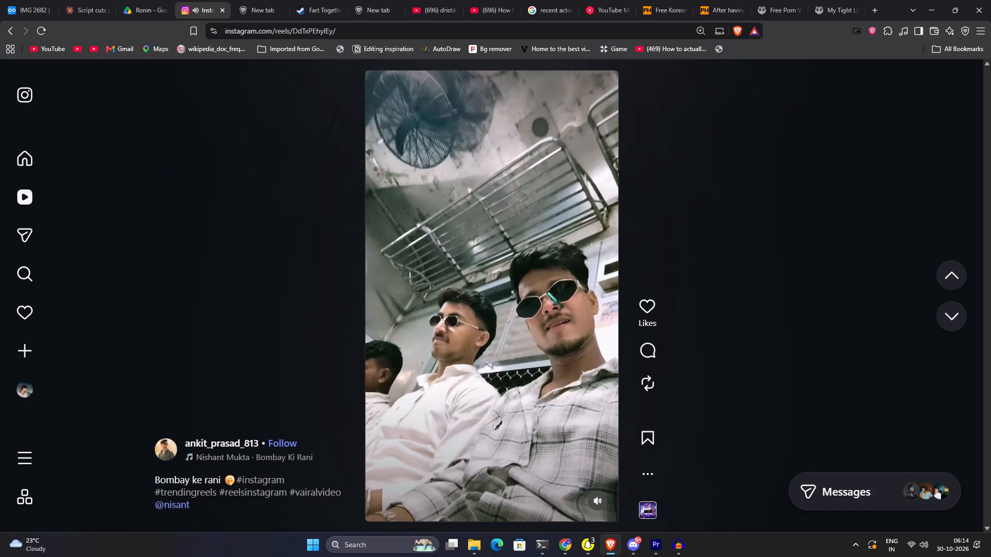
{"action": "left_click", "coordinate": [530, 281]}
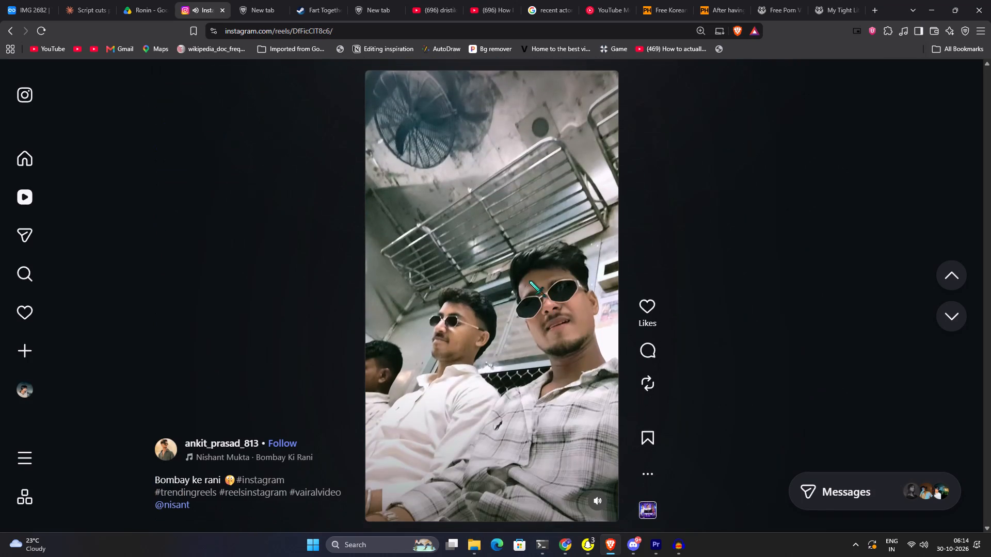
{"action": "left_click", "coordinate": [530, 281]}
{"action": "scroll", "coordinate": [529, 281], "scroll_direction": "down", "scroll_amount": 1}
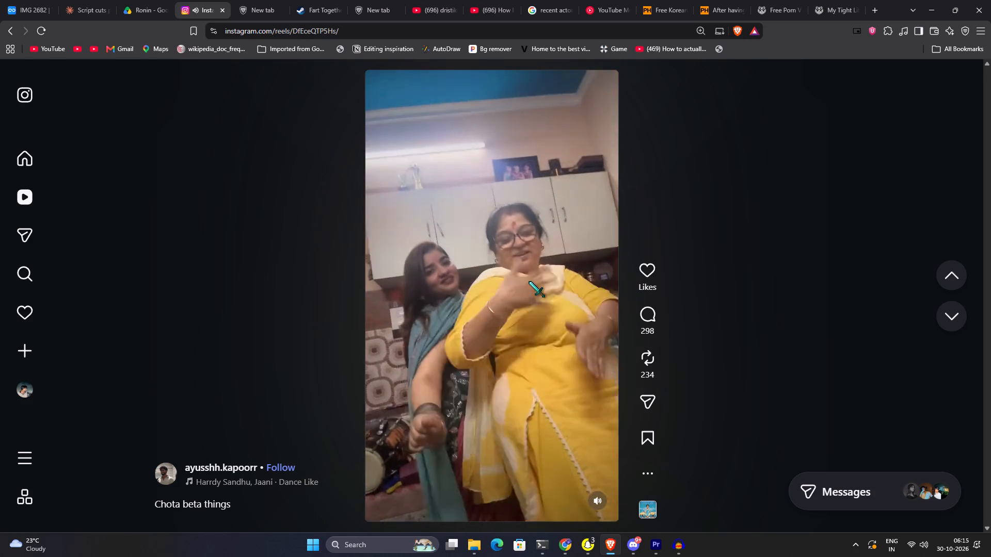
{"action": "scroll", "coordinate": [529, 281], "scroll_direction": "down", "scroll_amount": 1}
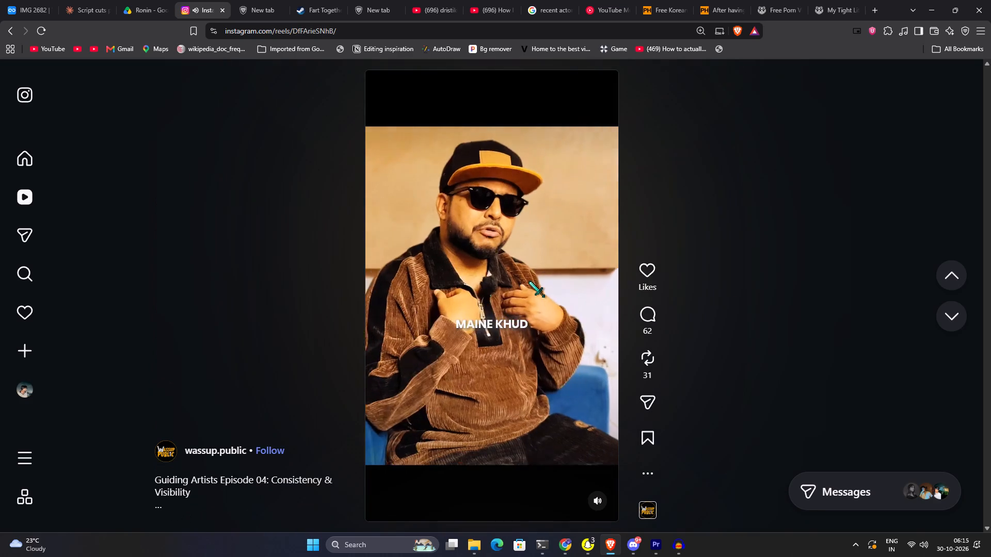
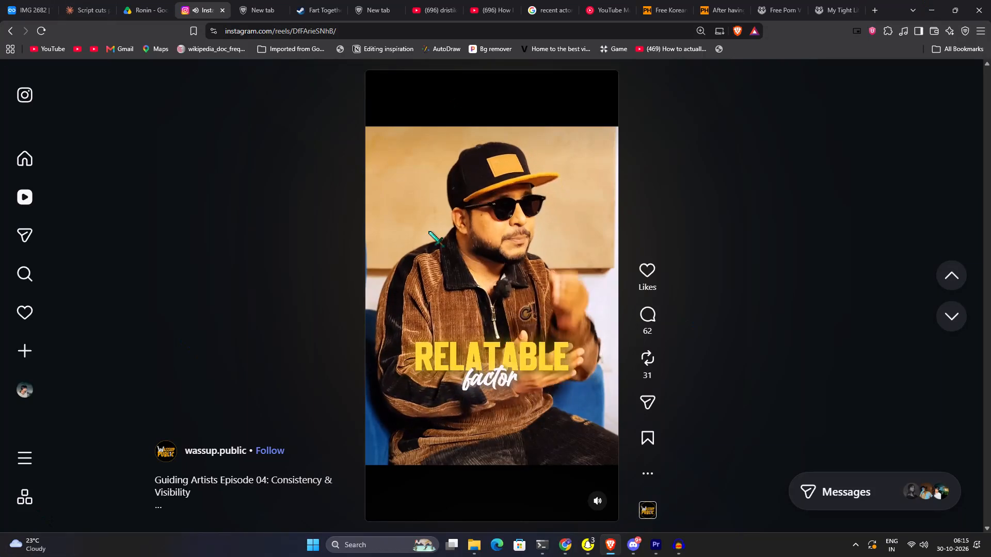
Pause the Instagram reel, start the song Eni Bonne in YouTube Music, and return to the IMG_2682 sequence in Premiere Pro.
{"action": "left_click", "coordinate": [465, 255]}
{"action": "left_click", "coordinate": [604, 0]}
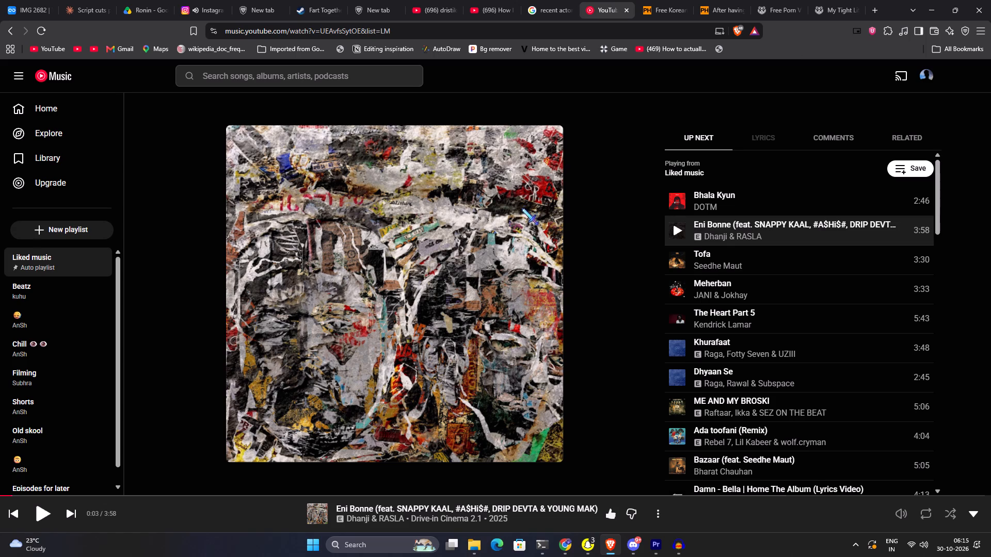
{"action": "left_click", "coordinate": [511, 212]}
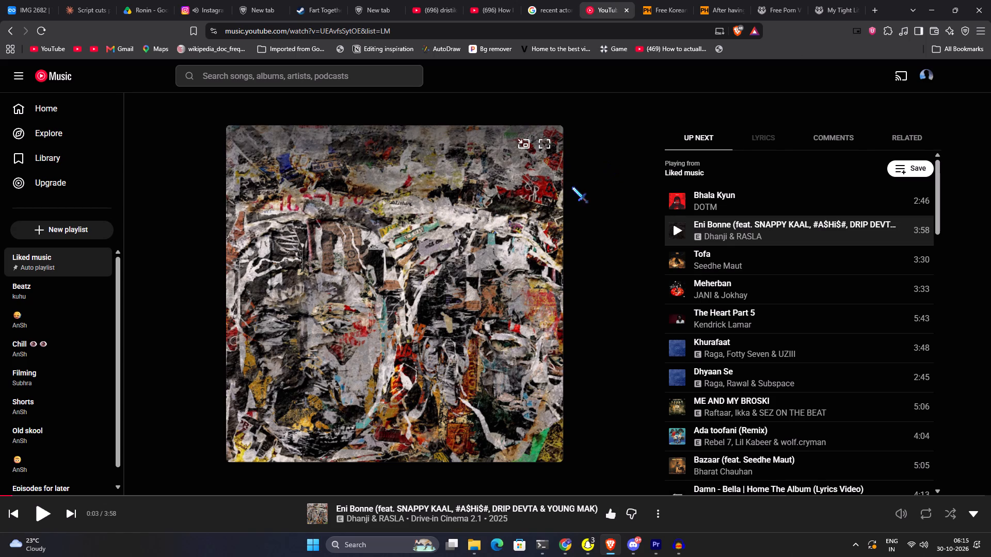
{"action": "left_click", "coordinate": [386, 342]}
{"action": "left_click", "coordinate": [50, 514]}
{"action": "left_click", "coordinate": [666, 554]}
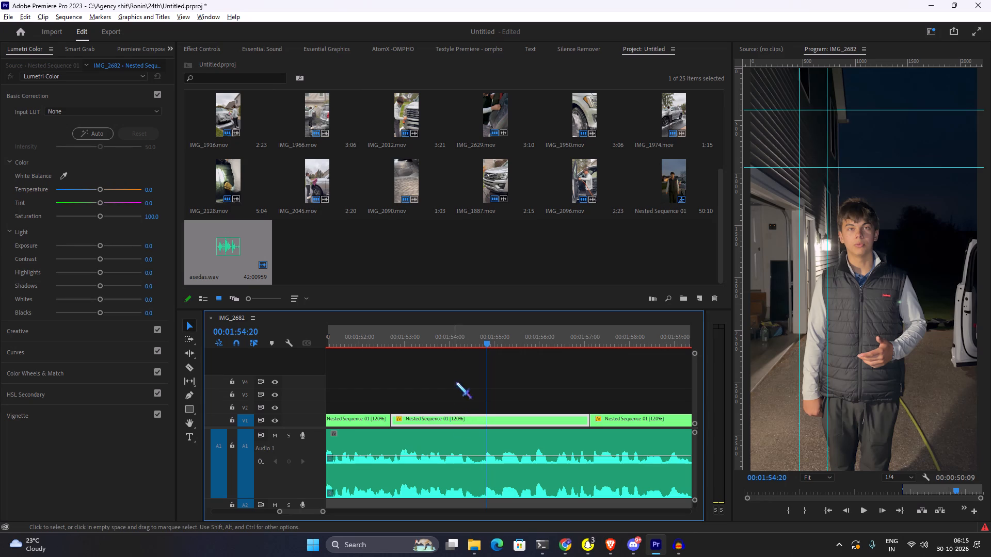
Play back the uncovered talking-head section from about 00:01:52:20.
{"action": "left_click", "coordinate": [398, 340]}
{"action": "key", "text": "space"}
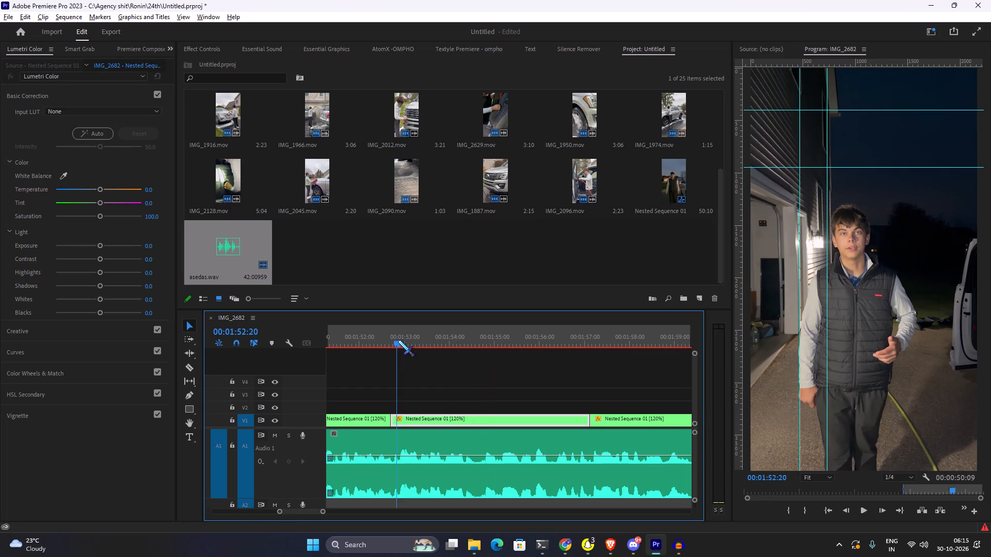
{"action": "scroll", "coordinate": [469, 342], "scroll_direction": "down", "scroll_amount": 8, "text": "alt"}
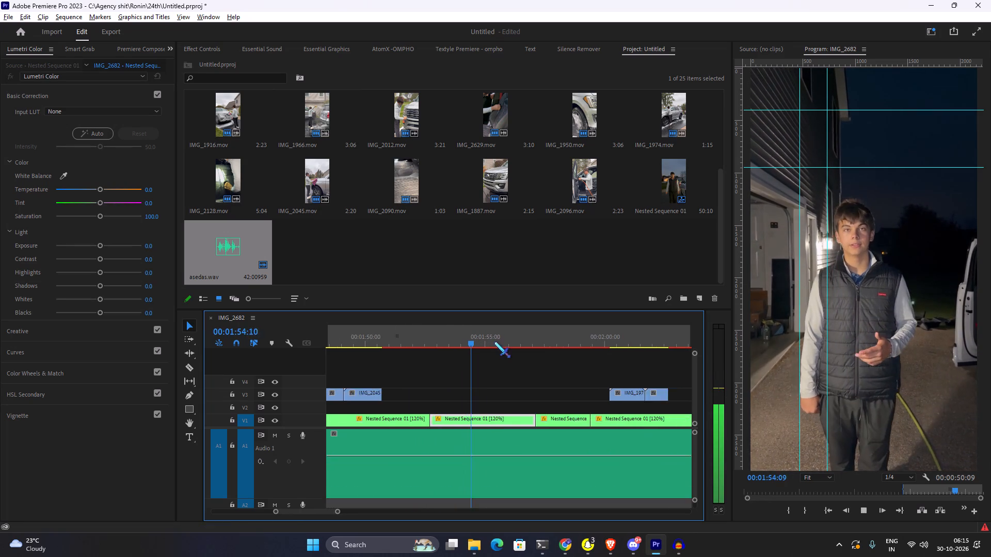
{"action": "scroll", "coordinate": [494, 341], "scroll_direction": "down", "scroll_amount": 8, "text": "alt"}
{"action": "key", "text": "space"}
Raise the audio gain of the asedas.wav clip on A1 by 8 dB and play back the louder speech.
{"action": "left_click", "coordinate": [517, 447]}
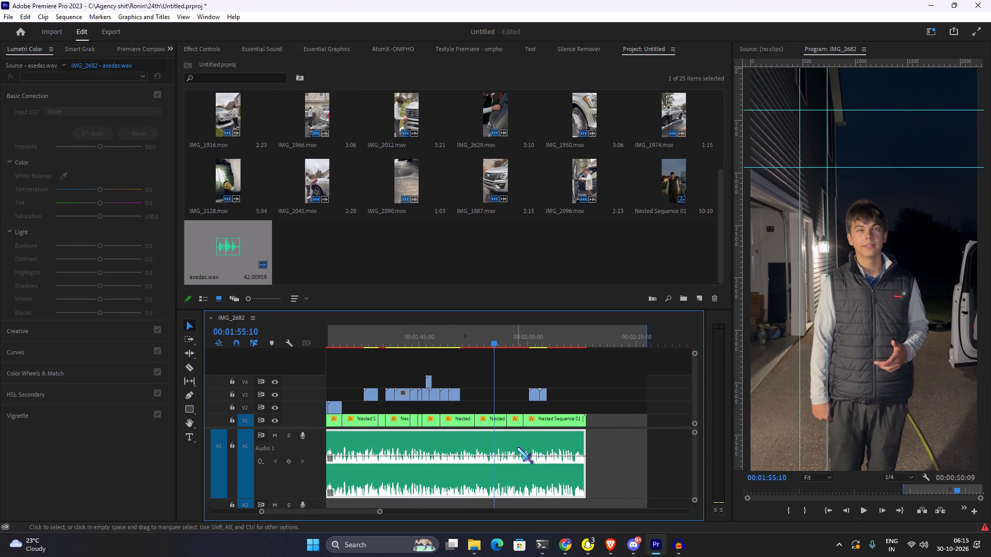
{"action": "key", "text": "space"}
{"action": "key", "text": "space"}
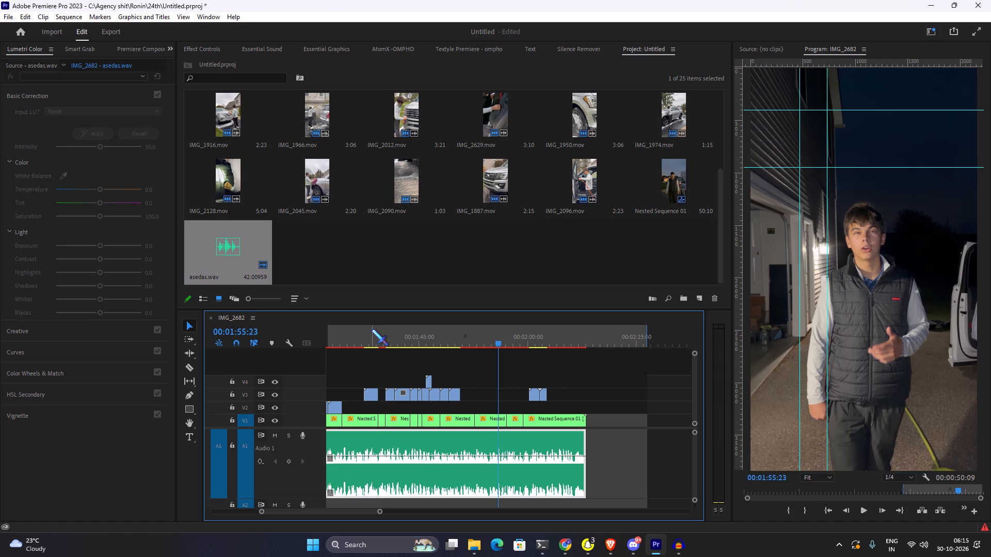
{"action": "key", "text": "g"}
{"action": "key", "text": "8"}
{"action": "key", "text": "Return"}
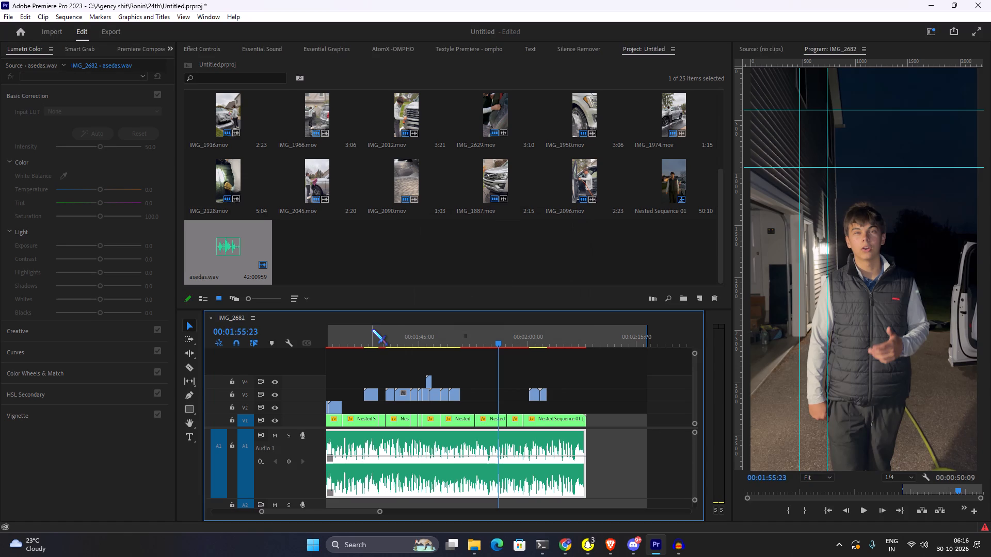
{"action": "key", "text": "space"}
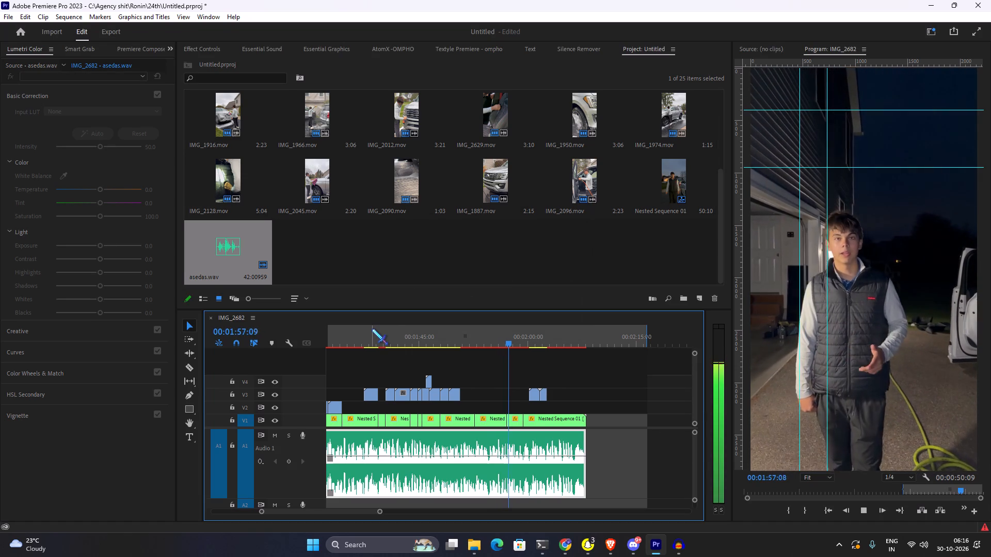
{"action": "key", "text": "space"}
Play from about 00:01:49, move IMG_1974.mov earlier on V3 to start at the 00:01:57:03 nested-sequence cut, and preview it.
{"action": "scroll", "coordinate": [372, 329], "scroll_direction": "up", "scroll_amount": 4, "text": "alt"}
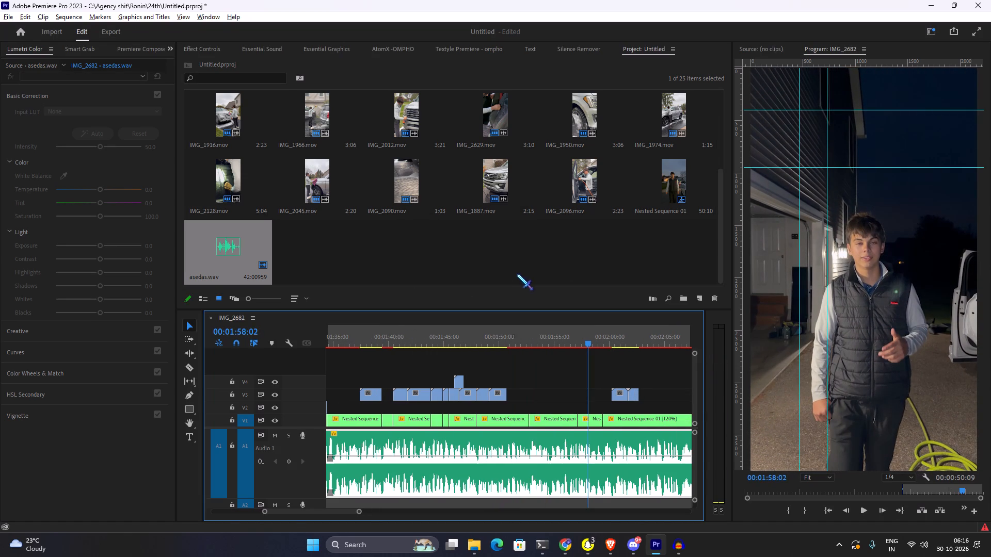
{"action": "scroll", "coordinate": [555, 395], "scroll_direction": "up", "scroll_amount": 5, "text": "alt"}
{"action": "left_click", "coordinate": [455, 335]}
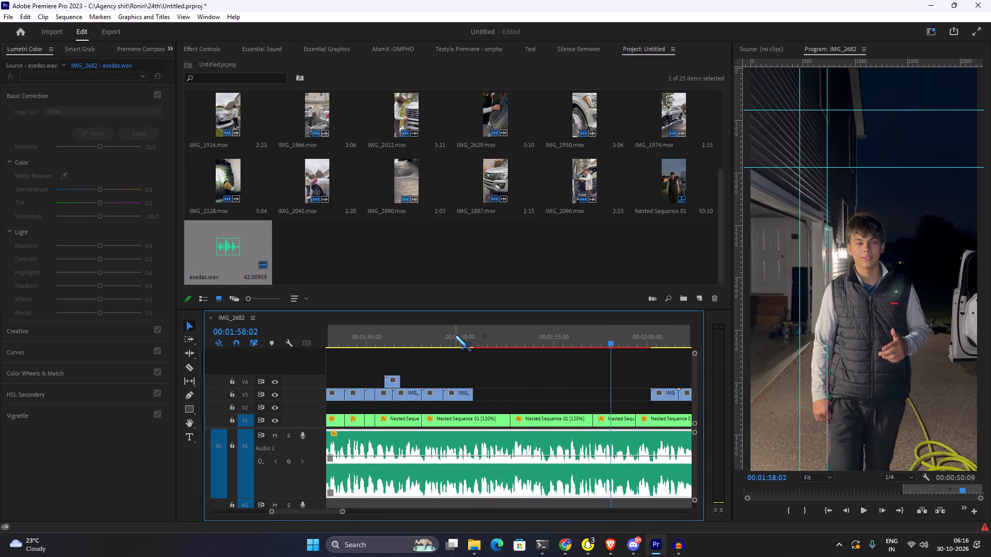
{"action": "key", "text": "space"}
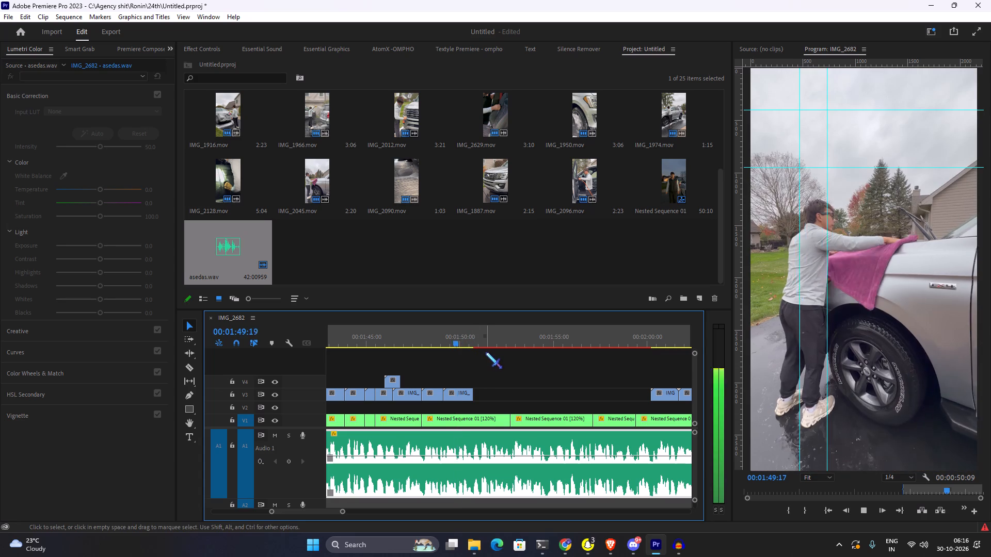
{"action": "scroll", "coordinate": [486, 351], "scroll_direction": "down", "scroll_amount": 2}
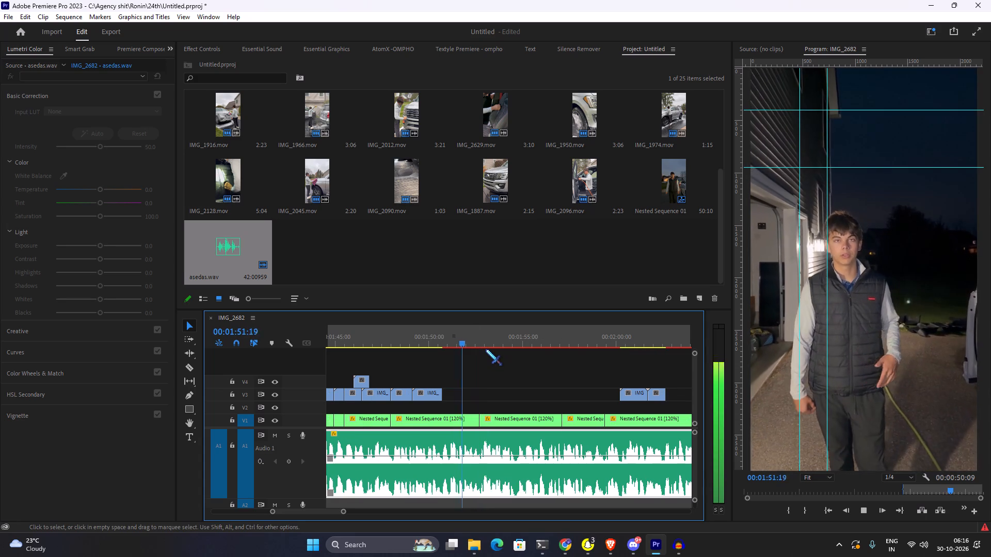
{"action": "scroll", "coordinate": [486, 349], "scroll_direction": "down", "scroll_amount": 3}
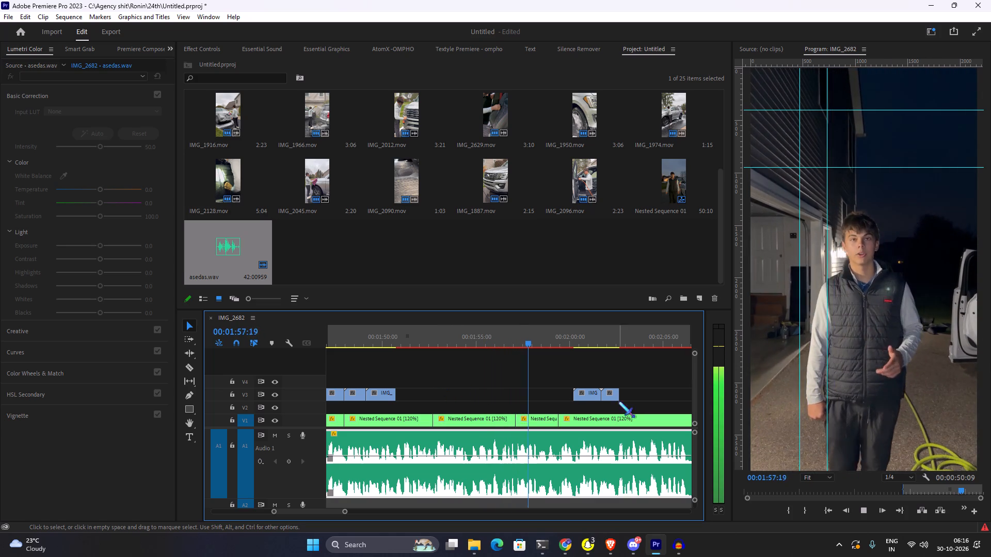
{"action": "left_click_drag", "start_coordinate": [589, 400], "coordinate": [530, 392]}
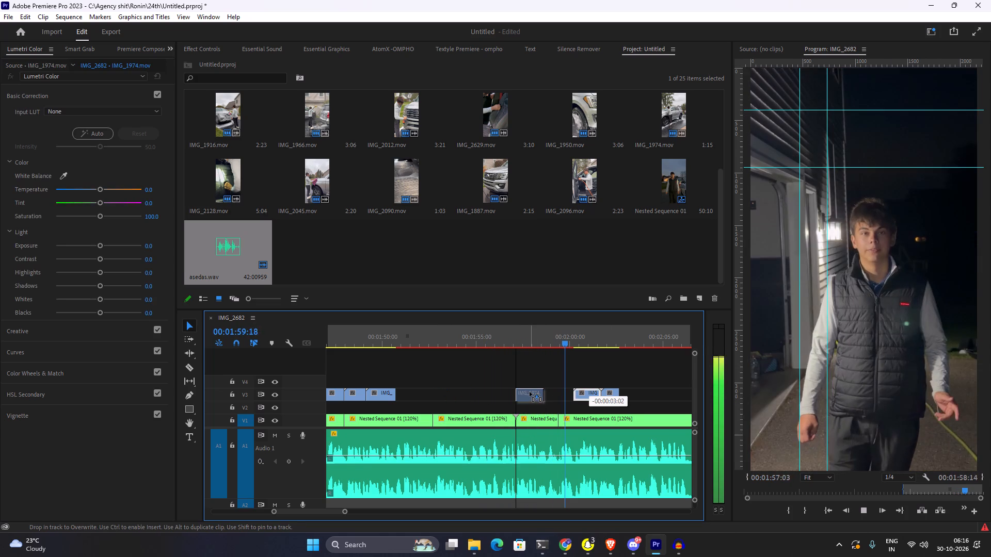
{"action": "key", "text": "space"}
{"action": "left_click", "coordinate": [510, 330]}
{"action": "key", "text": "space"}
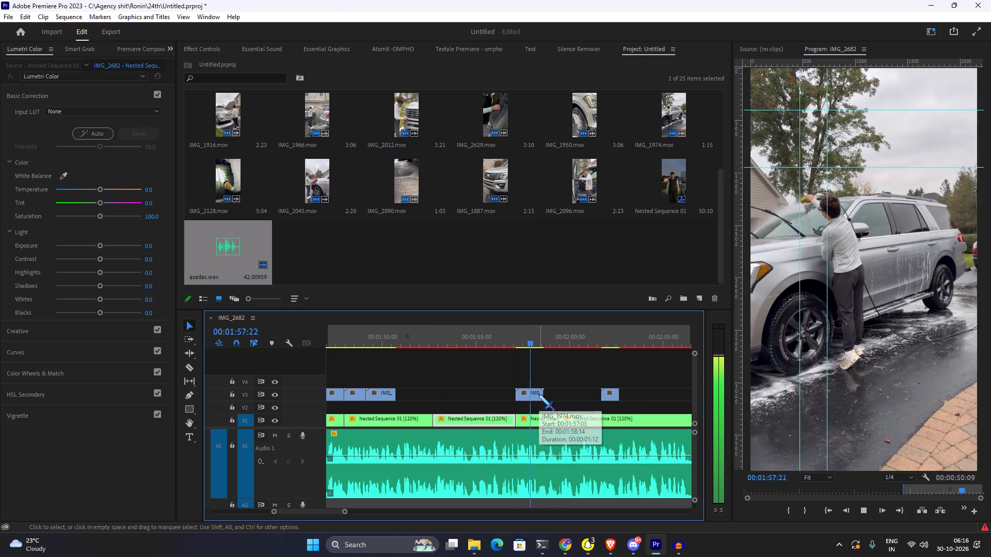
{"action": "key", "text": "space"}
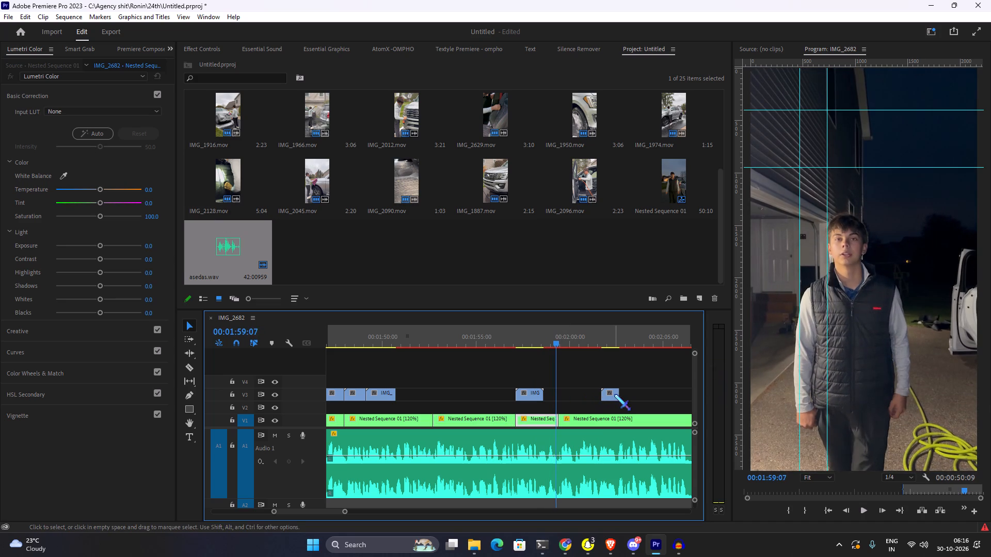
Move IMG_1959.mov earlier on V3 to end at the next nested-sequence cut, overwriting IMG_1974.mov's tail, and play the following section.
{"action": "left_click_drag", "start_coordinate": [614, 394], "coordinate": [555, 398]}
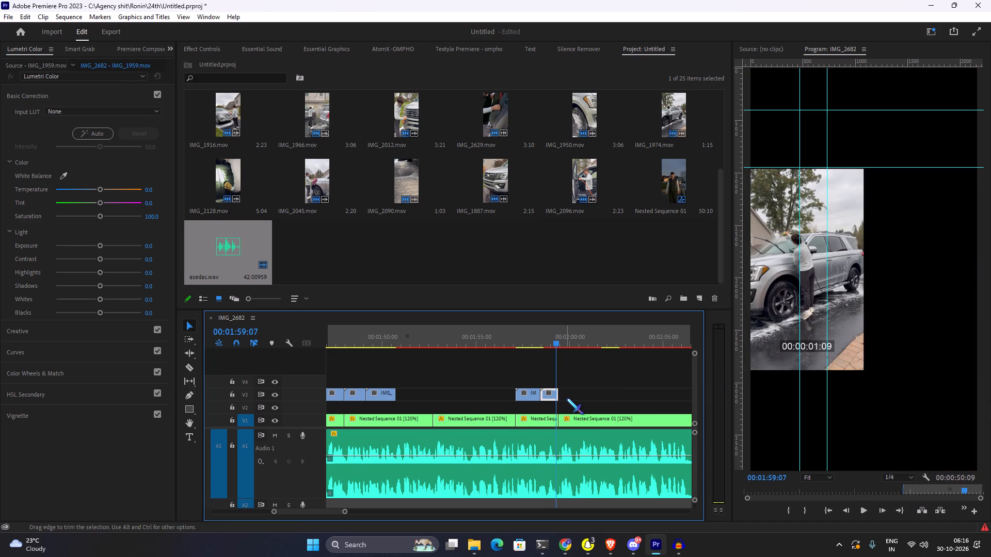
{"action": "key", "text": "space"}
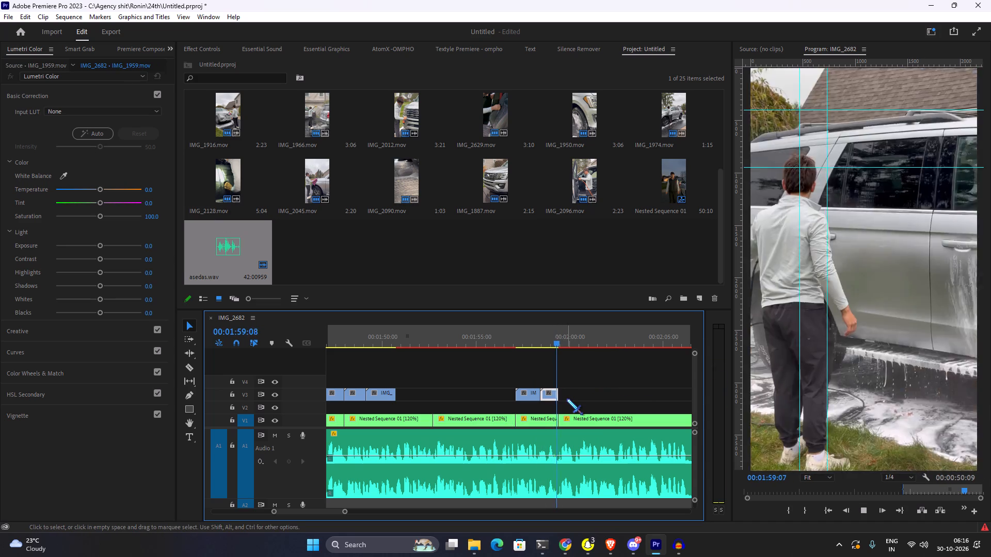
{"action": "scroll", "coordinate": [567, 399], "scroll_direction": "down", "scroll_amount": 6}
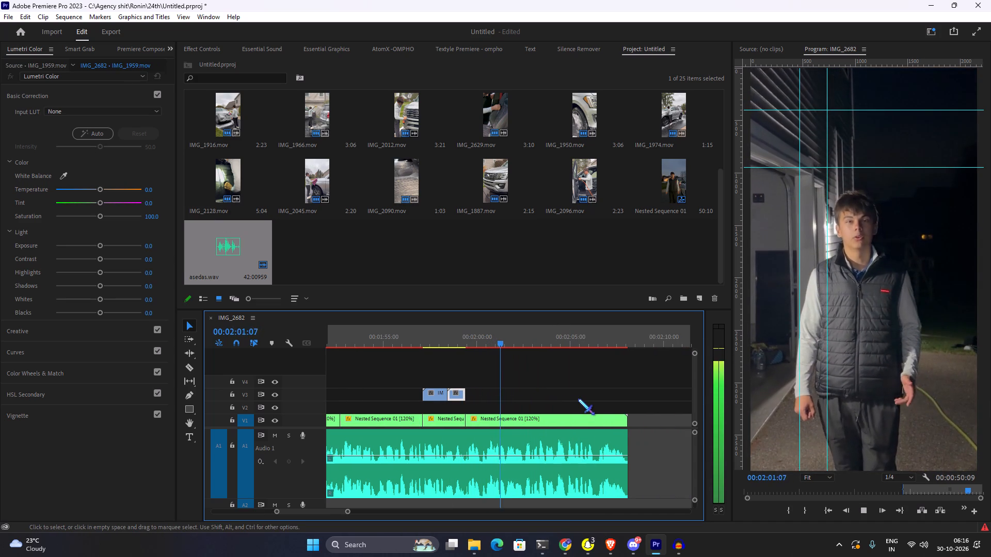
{"action": "key", "text": "space"}
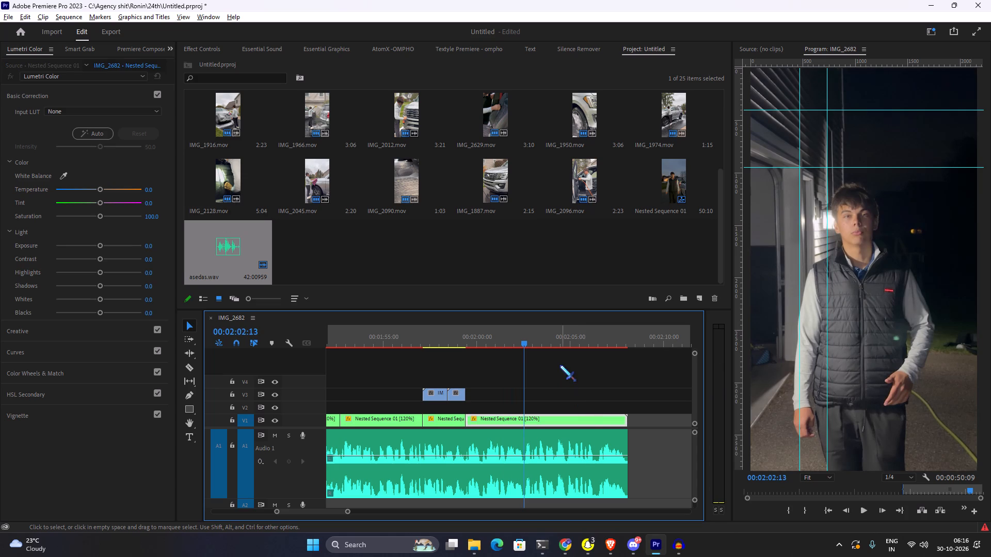
Switch to File Explorer and open the B-roll folder inside Agency shit > Ronin > 24th.
{"action": "key", "text": "alt+Tab"}
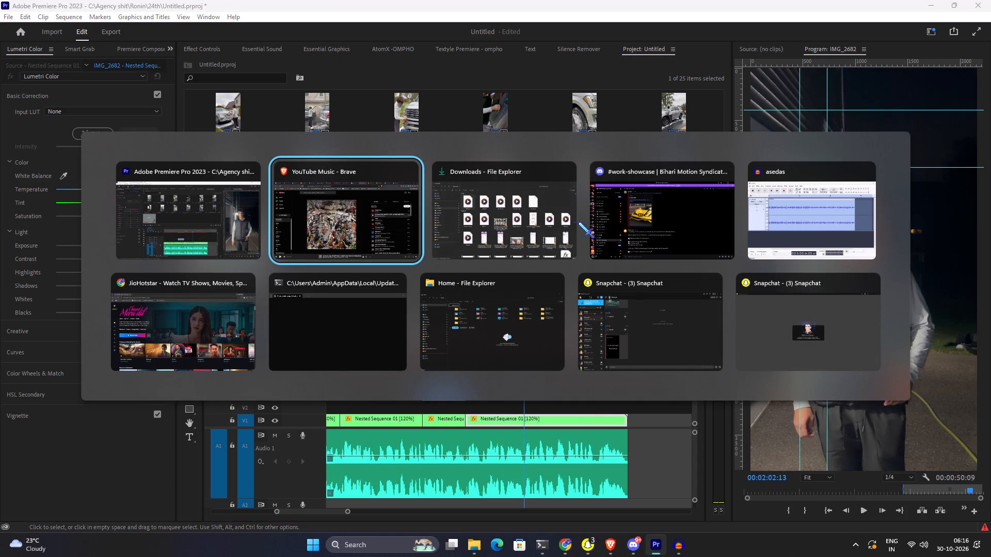
{"action": "left_click", "coordinate": [570, 221], "text": "alt"}
{"action": "left_click", "coordinate": [55, 293]}
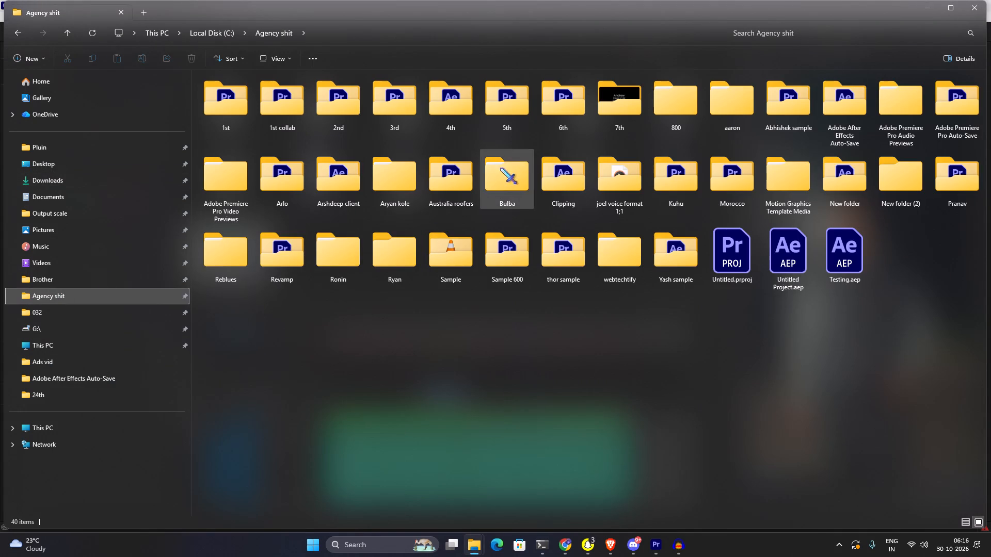
{"action": "double_click", "coordinate": [357, 236]}
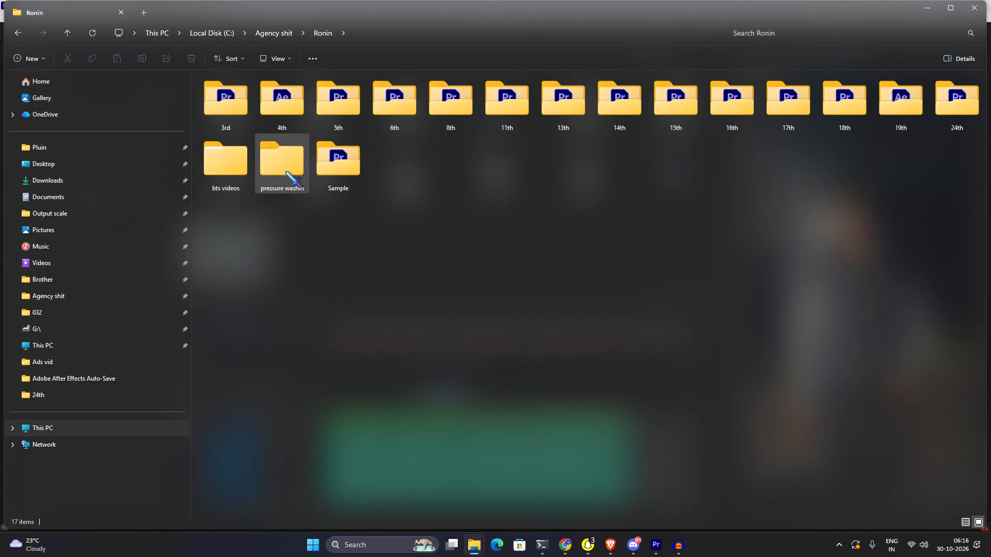
{"action": "double_click", "coordinate": [285, 171]}
{"action": "left_click_drag", "start_coordinate": [728, 166], "coordinate": [772, 160]}
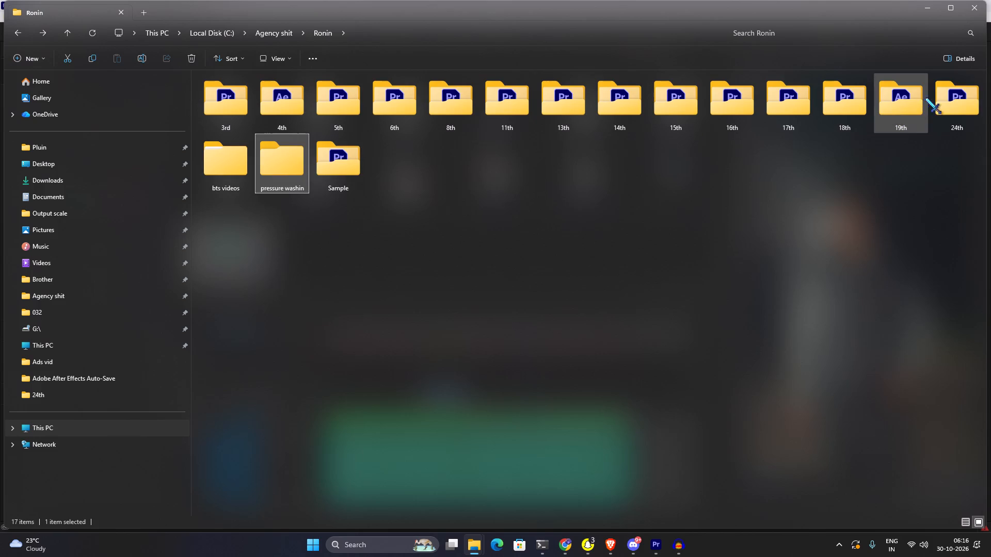
{"action": "double_click", "coordinate": [961, 91]}
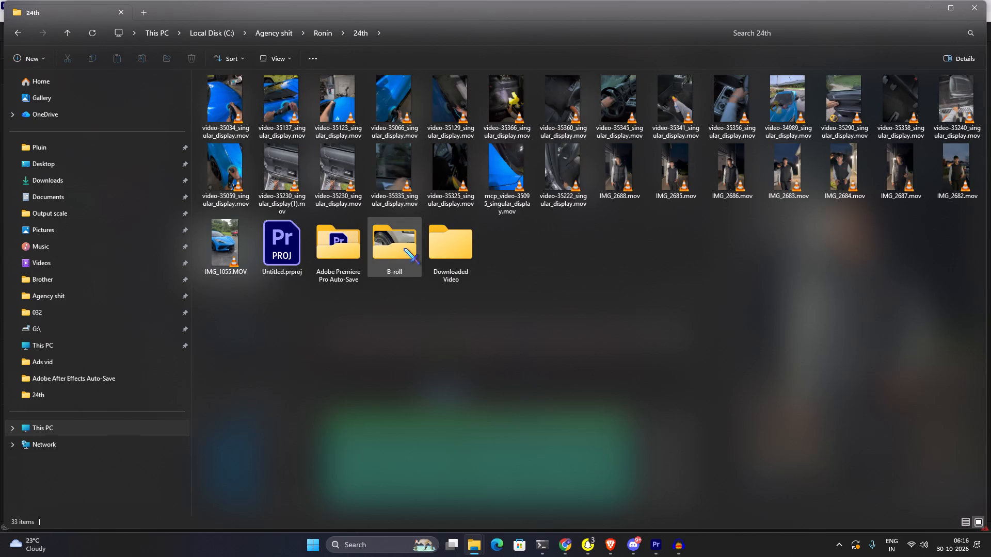
{"action": "double_click", "coordinate": [404, 248]}
{"action": "double_click", "coordinate": [403, 248]}
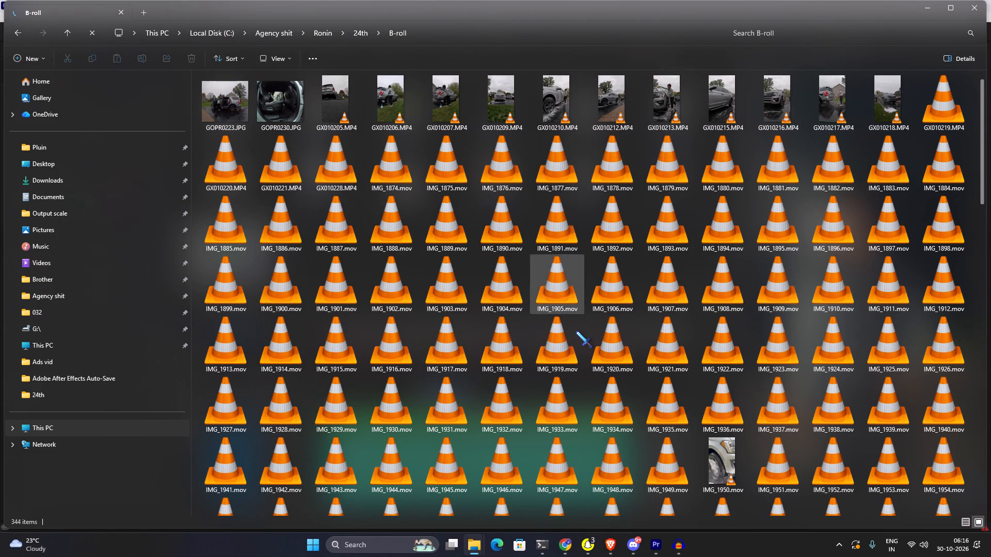
Browse the B-roll clips and import IMG_1932.mov into the Premiere Pro project.
{"action": "scroll", "coordinate": [576, 332], "scroll_direction": "down", "scroll_amount": 1}
{"action": "left_click", "coordinate": [529, 308]}
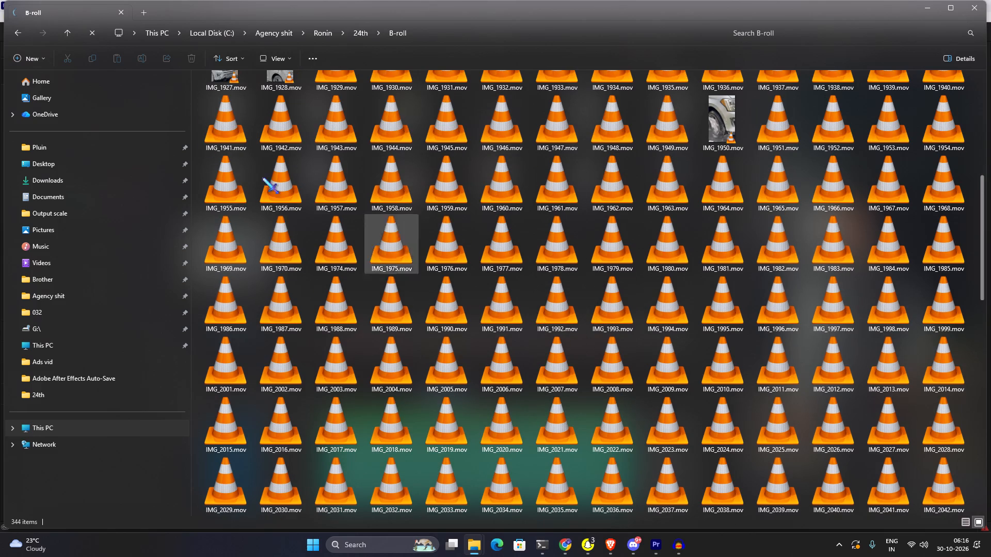
{"action": "left_click", "coordinate": [223, 59]}
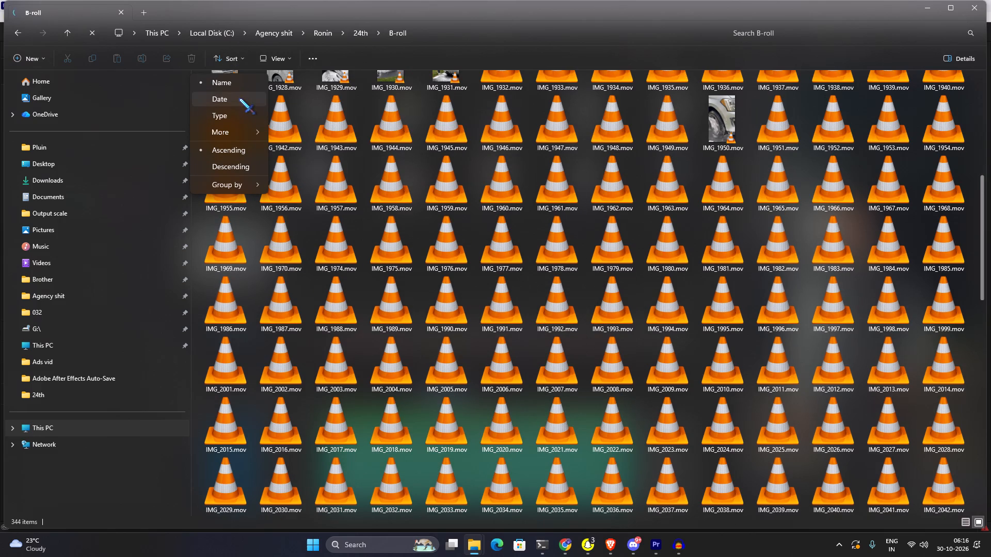
{"action": "left_click", "coordinate": [317, 181]}
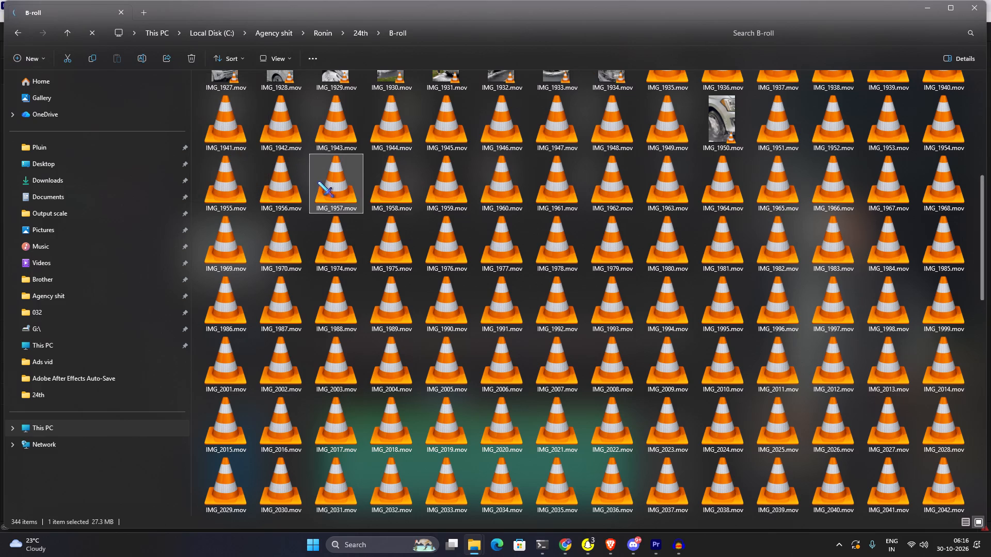
{"action": "scroll", "coordinate": [348, 170], "scroll_direction": "up", "scroll_amount": 1}
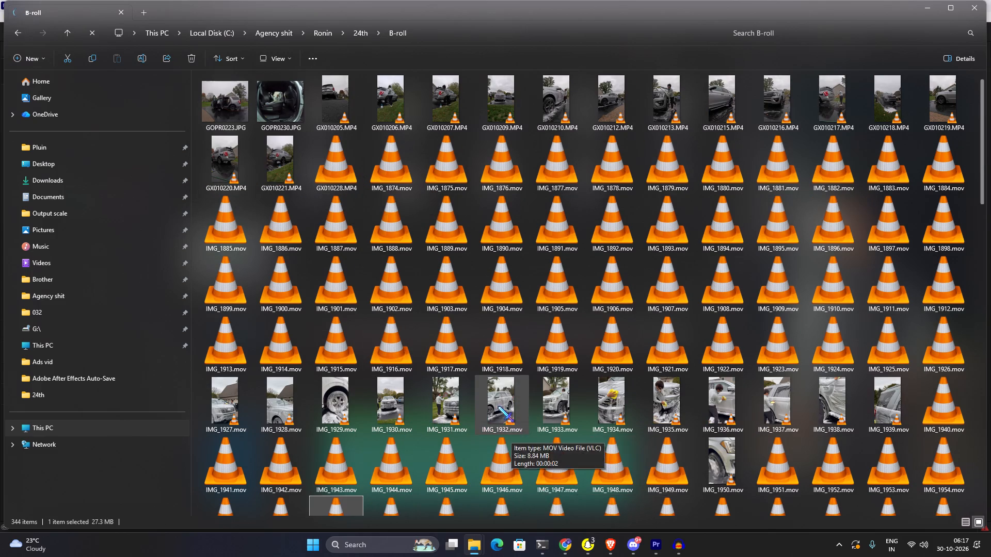
{"action": "left_click_drag", "start_coordinate": [498, 406], "coordinate": [392, 255]}
{"action": "key", "text": "alt+Tab"}
Preview the target section, place only the video of IMG_1932.mov on V3 directly after IMG_1959.mov, and play back the result.
{"action": "left_click", "coordinate": [444, 335]}
{"action": "key", "text": "space"}
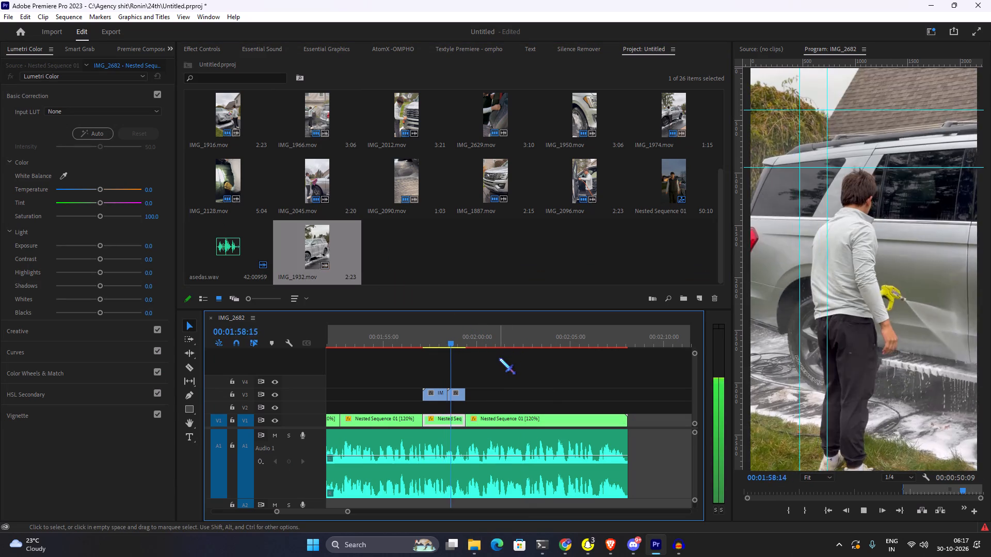
{"action": "scroll", "coordinate": [498, 356], "scroll_direction": "down", "scroll_amount": 3}
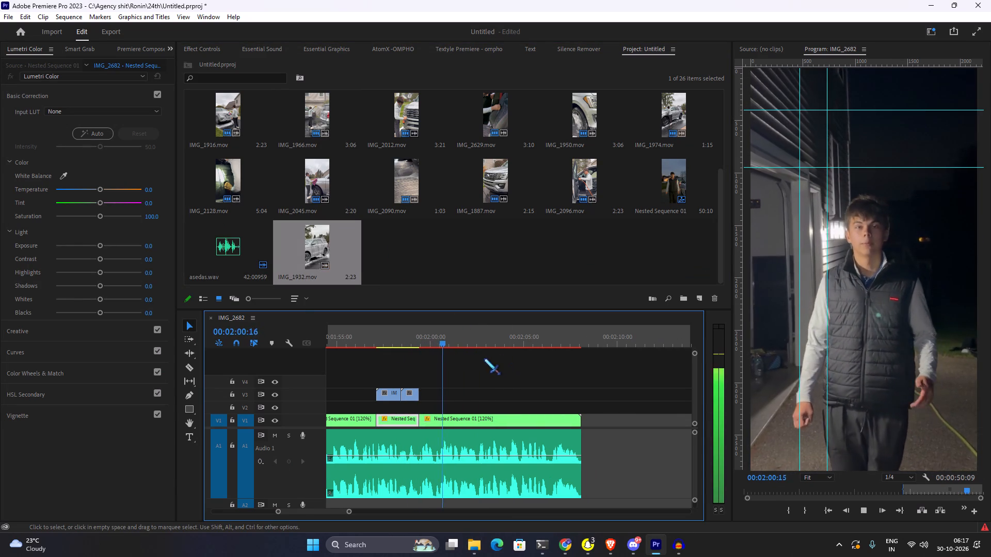
{"action": "key", "text": "space"}
{"action": "double_click", "coordinate": [307, 251]}
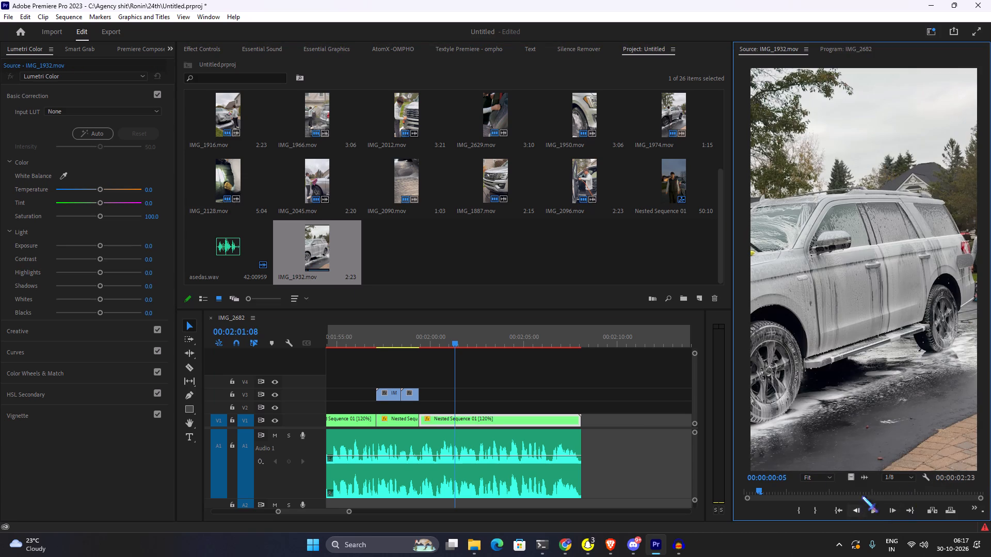
{"action": "left_click_drag", "start_coordinate": [854, 479], "coordinate": [438, 386]}
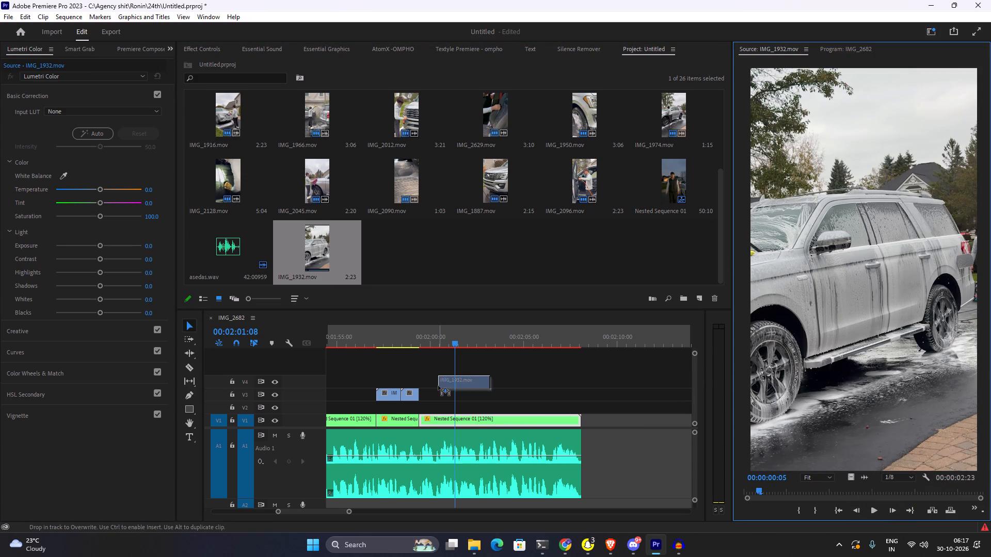
{"action": "left_click_drag", "start_coordinate": [438, 386], "coordinate": [422, 397]}
{"action": "left_click", "coordinate": [423, 342]}
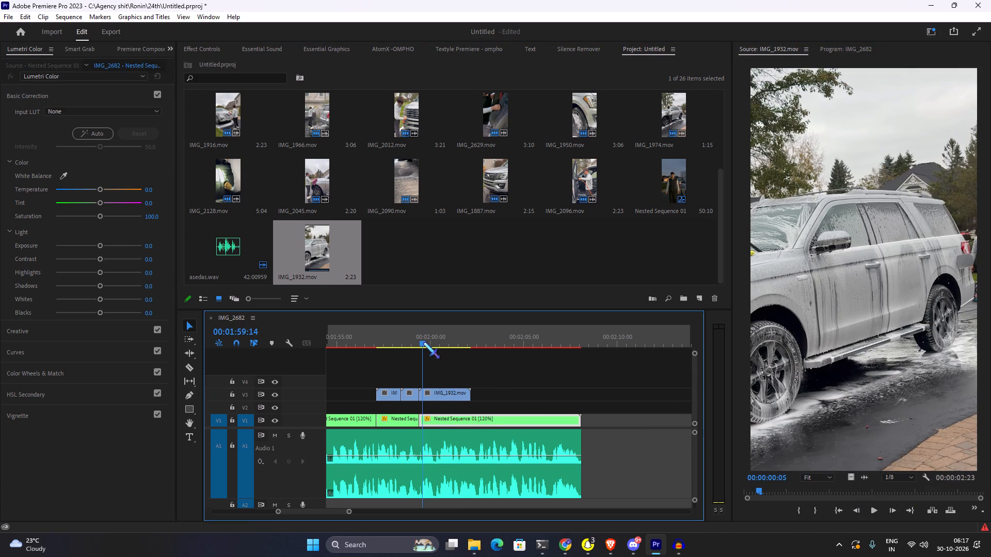
{"action": "key", "text": "space"}
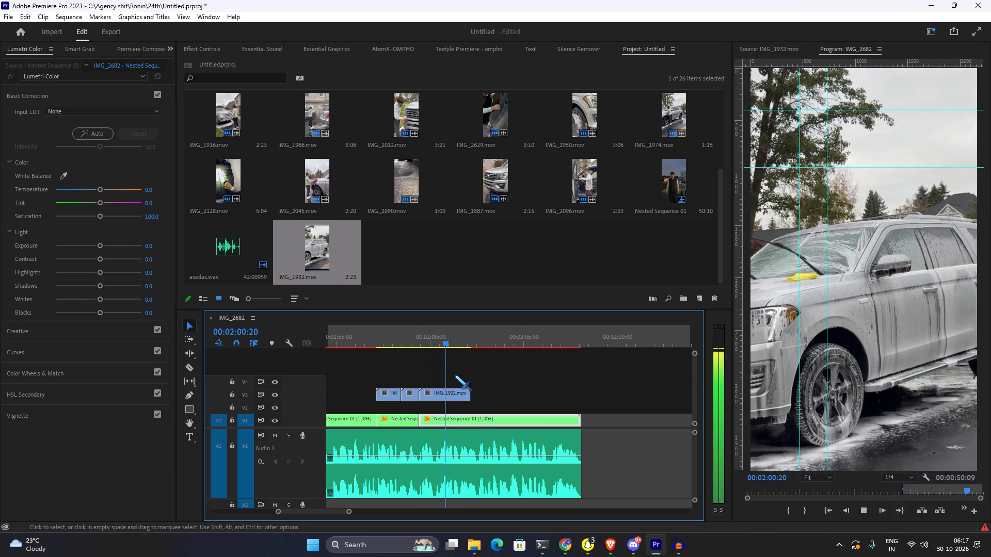
{"action": "scroll", "coordinate": [455, 375], "scroll_direction": "down", "scroll_amount": 4}
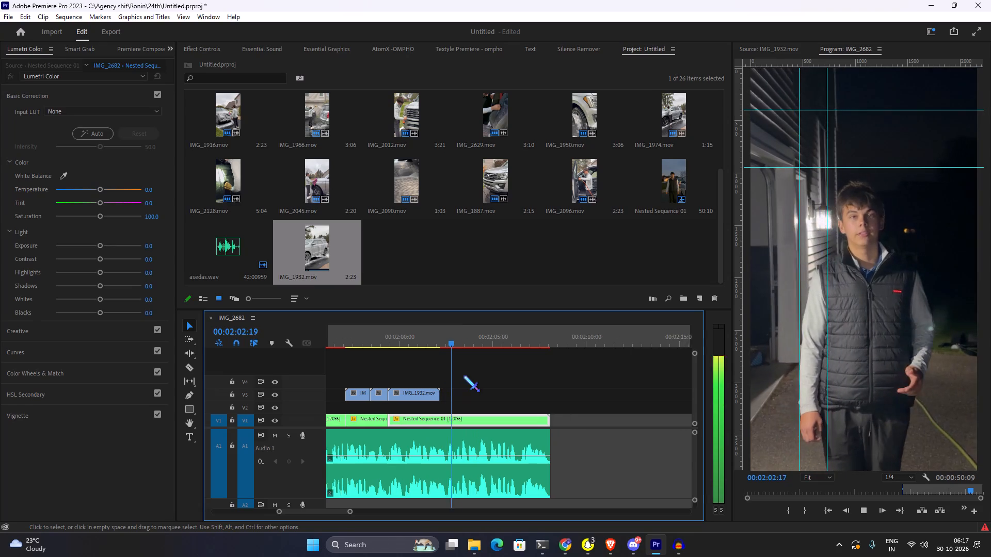
Play the talking-head section following IMG_1932.mov through to the end of the edit to review its uncovered part.
{"action": "scroll", "coordinate": [463, 375], "scroll_direction": "down", "scroll_amount": 11, "text": "alt"}
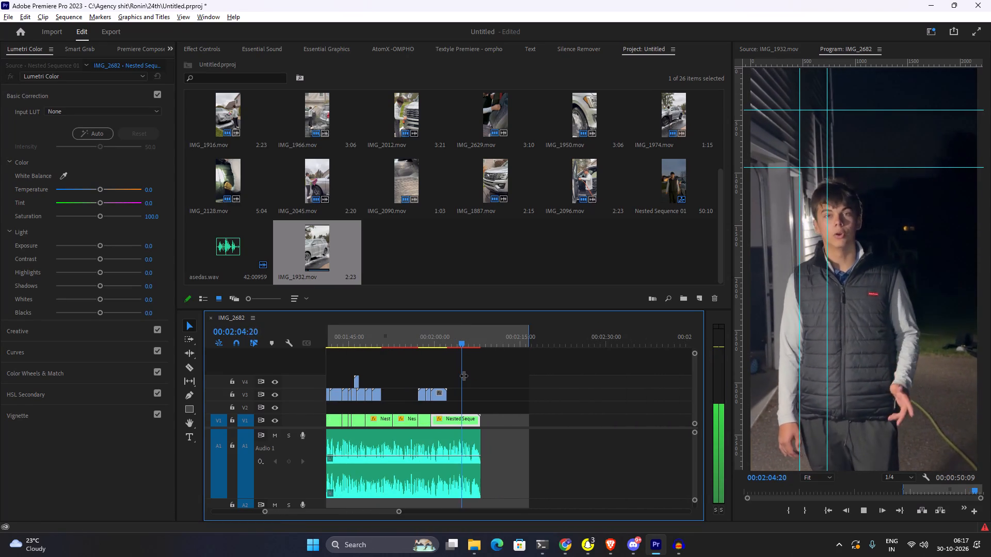
{"action": "scroll", "coordinate": [463, 375], "scroll_direction": "down", "scroll_amount": 5, "text": "alt"}
{"action": "scroll", "coordinate": [463, 375], "scroll_direction": "up", "scroll_amount": 9, "text": "alt"}
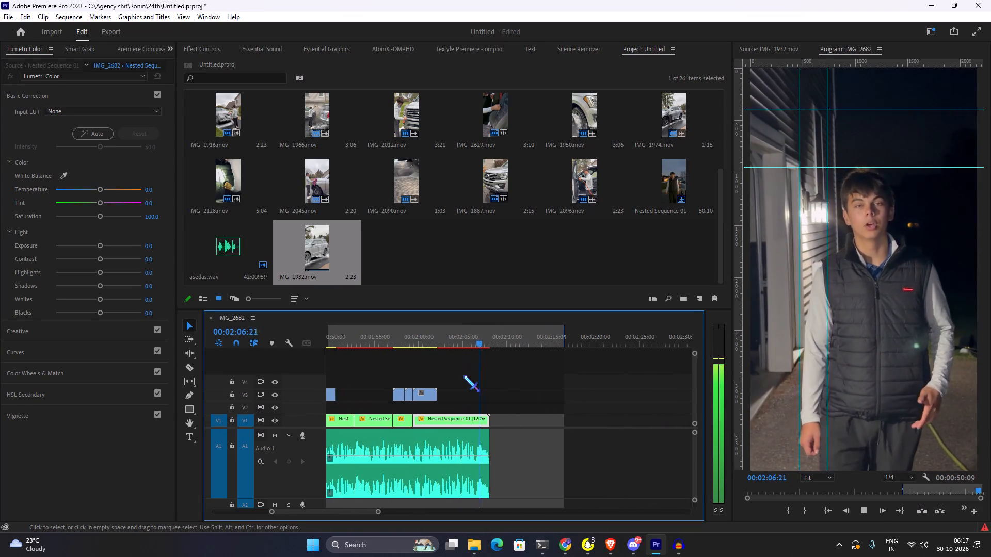
{"action": "scroll", "coordinate": [463, 375], "scroll_direction": "up", "scroll_amount": 4, "text": "alt"}
Review the whole timeline layout and start playback from the beginning of the nested-sequence edit near 00:01:26.
{"action": "key", "text": "space"}
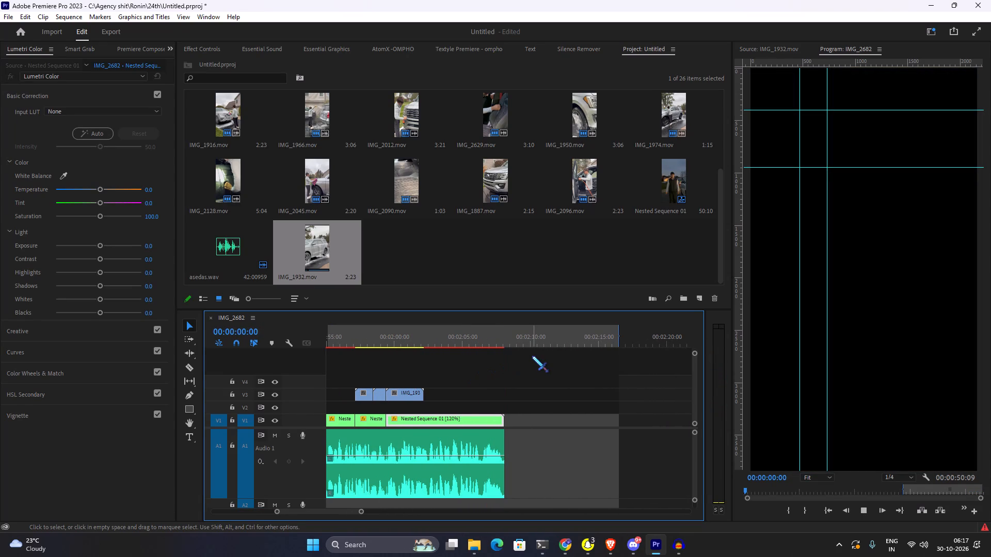
{"action": "scroll", "coordinate": [532, 356], "scroll_direction": "down", "scroll_amount": 14, "text": "alt"}
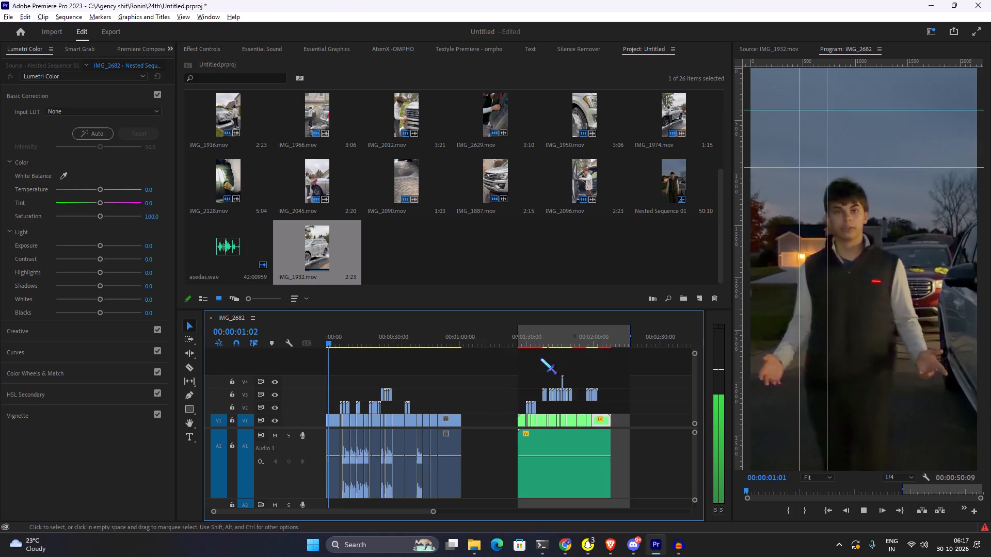
{"action": "scroll", "coordinate": [540, 358], "scroll_direction": "down", "scroll_amount": 6, "text": "alt"}
{"action": "scroll", "coordinate": [540, 358], "scroll_direction": "down", "scroll_amount": 5}
{"action": "scroll", "coordinate": [522, 367], "scroll_direction": "up", "scroll_amount": 7, "text": "alt"}
{"action": "scroll", "coordinate": [531, 367], "scroll_direction": "down", "scroll_amount": 5, "text": "alt"}
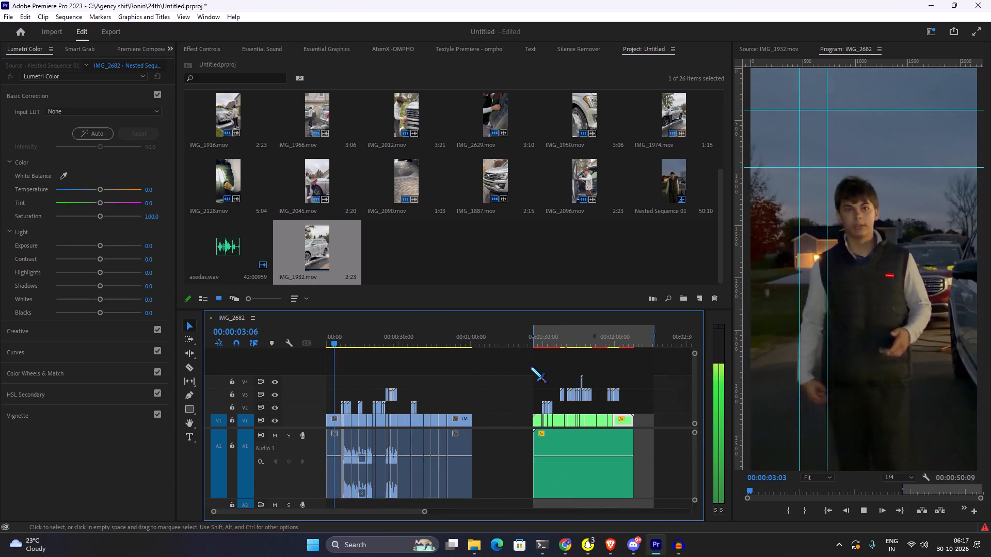
{"action": "scroll", "coordinate": [531, 367], "scroll_direction": "down", "scroll_amount": 10}
{"action": "key", "text": "space"}
{"action": "scroll", "coordinate": [534, 367], "scroll_direction": "down", "scroll_amount": 5}
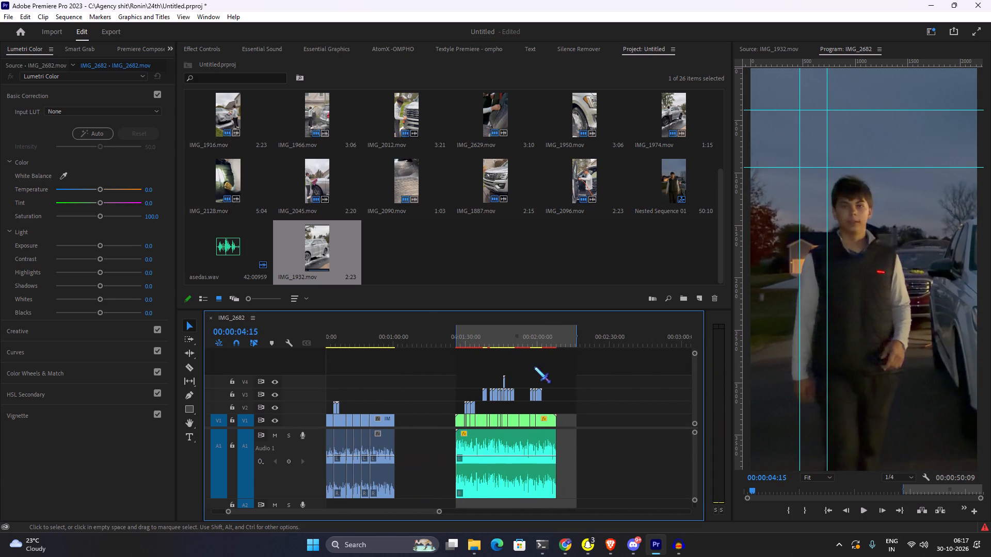
{"action": "scroll", "coordinate": [534, 367], "scroll_direction": "up", "scroll_amount": 8, "text": "alt"}
{"action": "scroll", "coordinate": [413, 315], "scroll_direction": "up", "scroll_amount": 2, "text": "alt"}
{"action": "left_click_drag", "start_coordinate": [355, 336], "coordinate": [351, 336]}
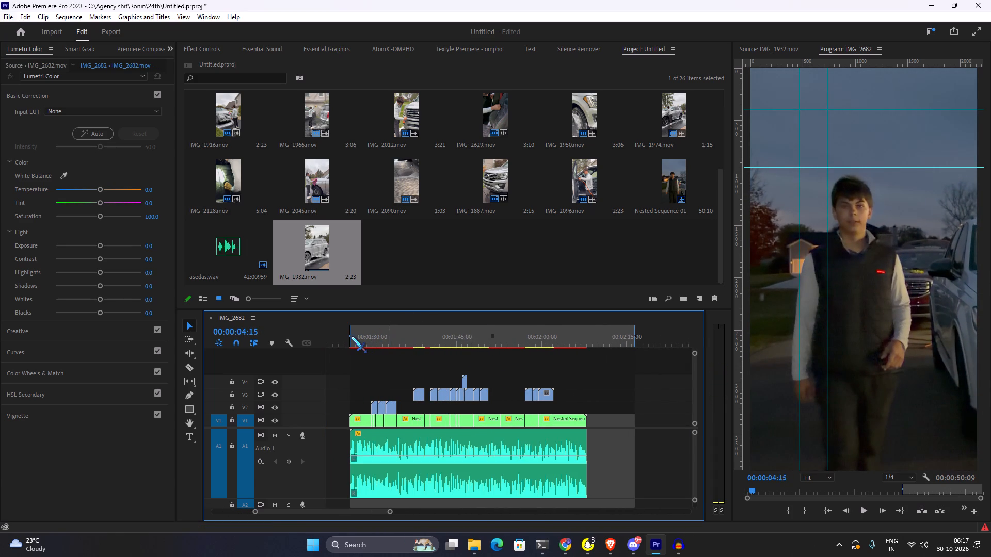
{"action": "left_click_drag", "start_coordinate": [351, 336], "coordinate": [348, 336]}
{"action": "key", "text": "space"}
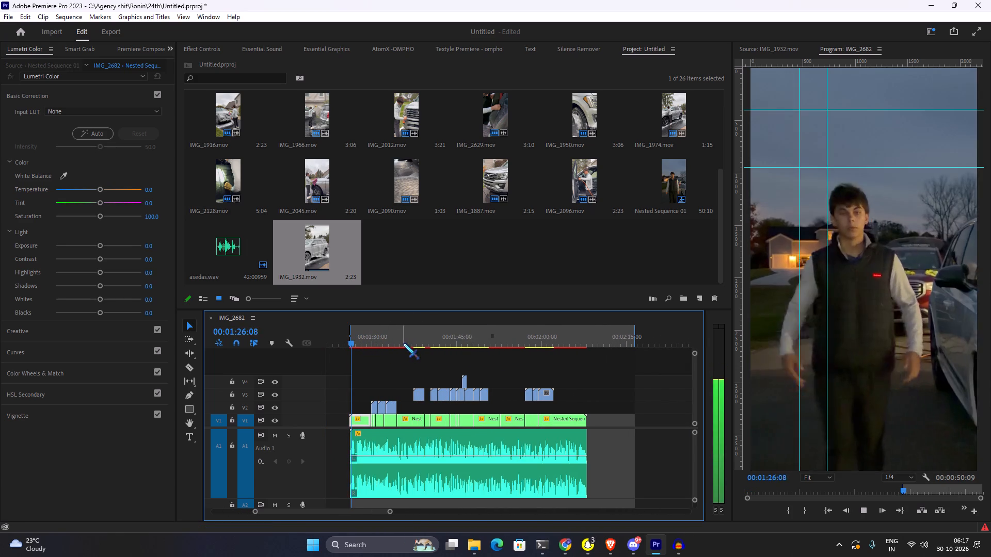
Set the sequence's Out point at 00:02:08:02, exactly where the last Nested Sequence 01 clip on V1 ends.
{"action": "left_click", "coordinate": [586, 342]}
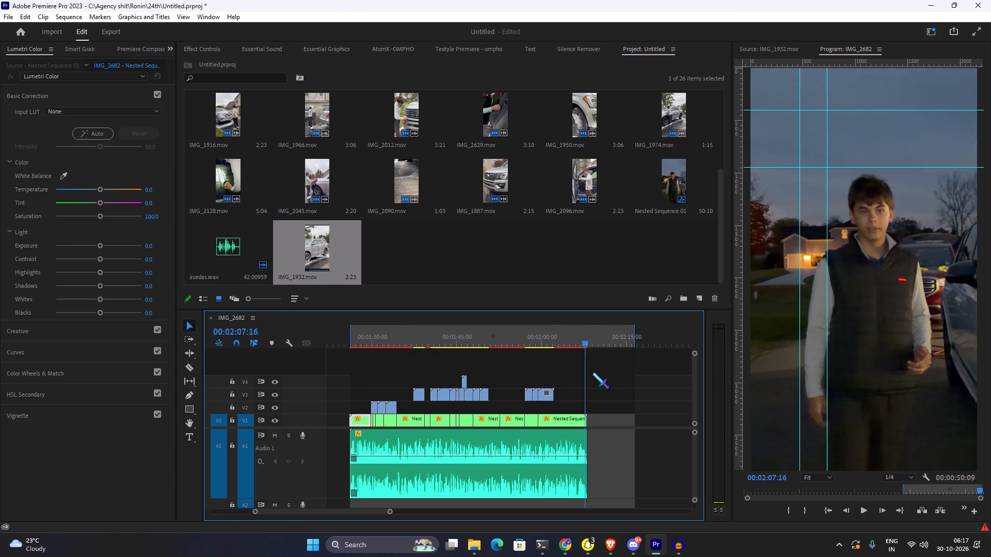
{"action": "scroll", "coordinate": [594, 378], "scroll_direction": "up", "scroll_amount": 12, "text": "alt"}
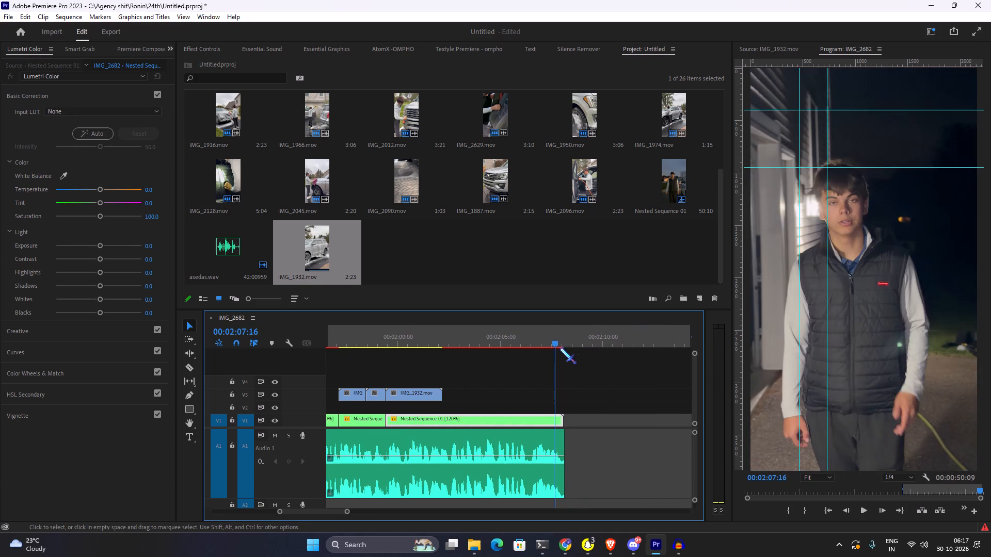
{"action": "left_click_drag", "start_coordinate": [557, 342], "coordinate": [568, 341]}
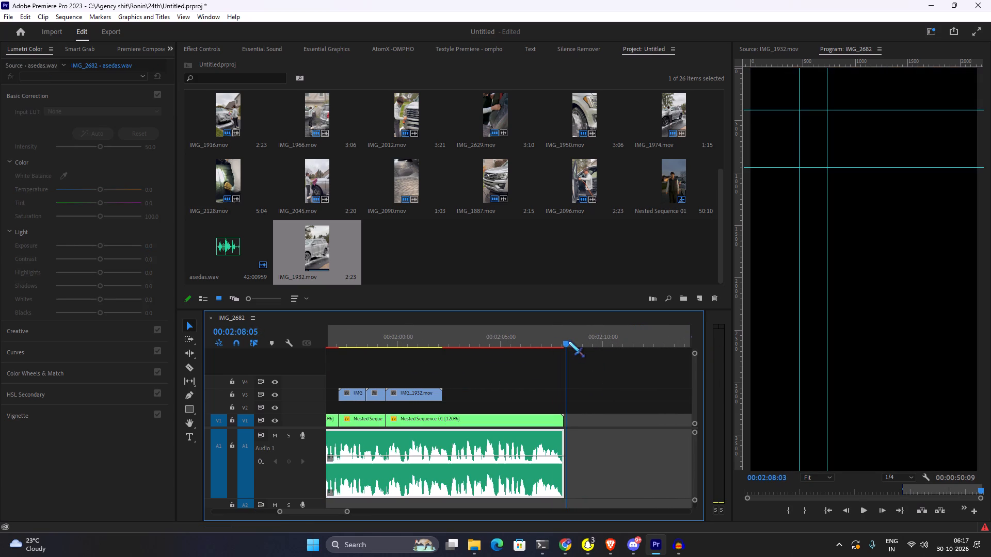
{"action": "left_click_drag", "start_coordinate": [568, 341], "coordinate": [566, 340]}
{"action": "scroll", "coordinate": [566, 348], "scroll_direction": "up", "scroll_amount": 6, "text": "alt"}
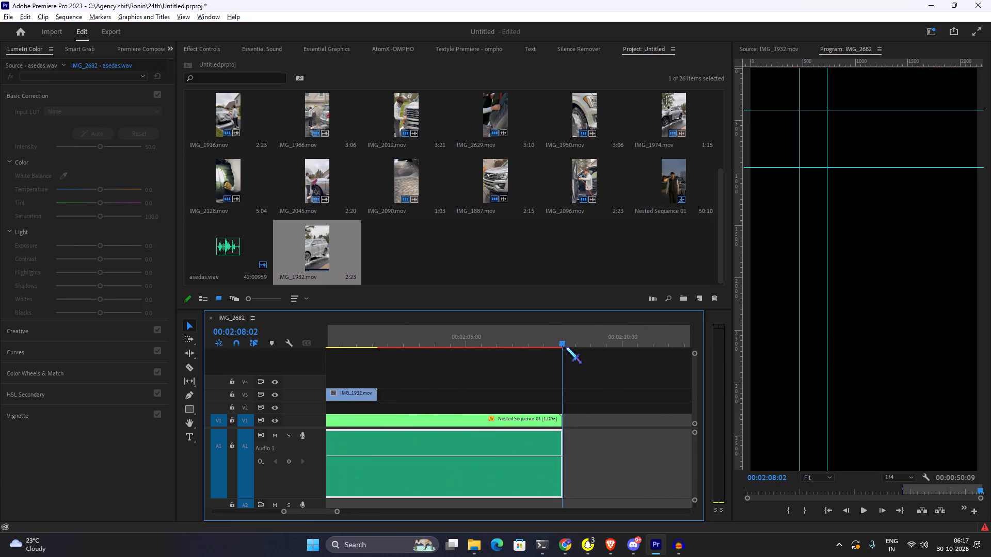
{"action": "scroll", "coordinate": [566, 347], "scroll_direction": "up", "scroll_amount": 18, "text": "alt"}
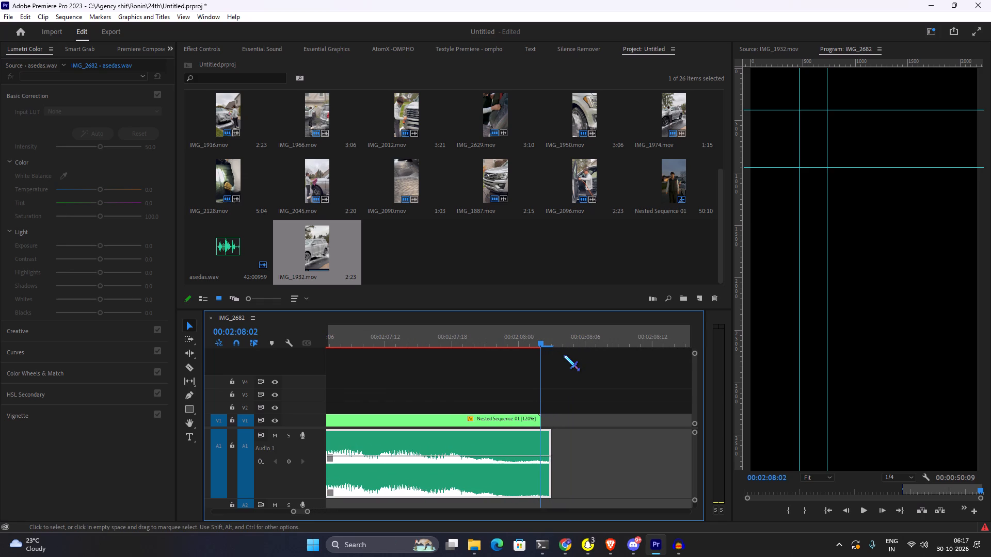
{"action": "key", "text": "p"}
{"action": "key", "text": "o"}
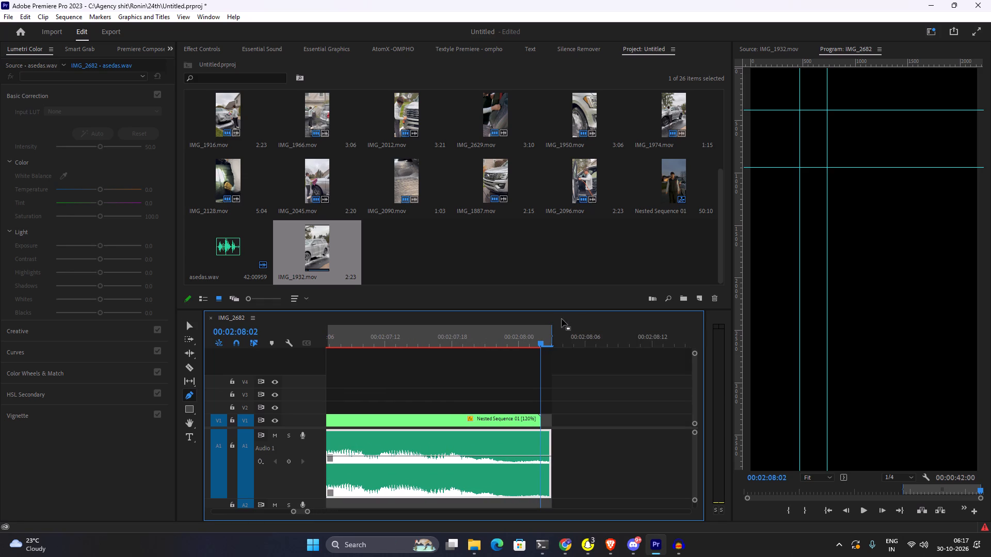
{"action": "left_click_drag", "start_coordinate": [553, 336], "coordinate": [544, 336]}
Play the nested-sequence edit from about 00:01:27:13 to 00:01:32:01 to check how the first V2 B-roll clips sit in frame.
{"action": "scroll", "coordinate": [544, 336], "scroll_direction": "down", "scroll_amount": 6, "text": "alt"}
{"action": "scroll", "coordinate": [544, 336], "scroll_direction": "down", "scroll_amount": 17, "text": "alt"}
{"action": "scroll", "coordinate": [555, 334], "scroll_direction": "down", "scroll_amount": 6, "text": "alt"}
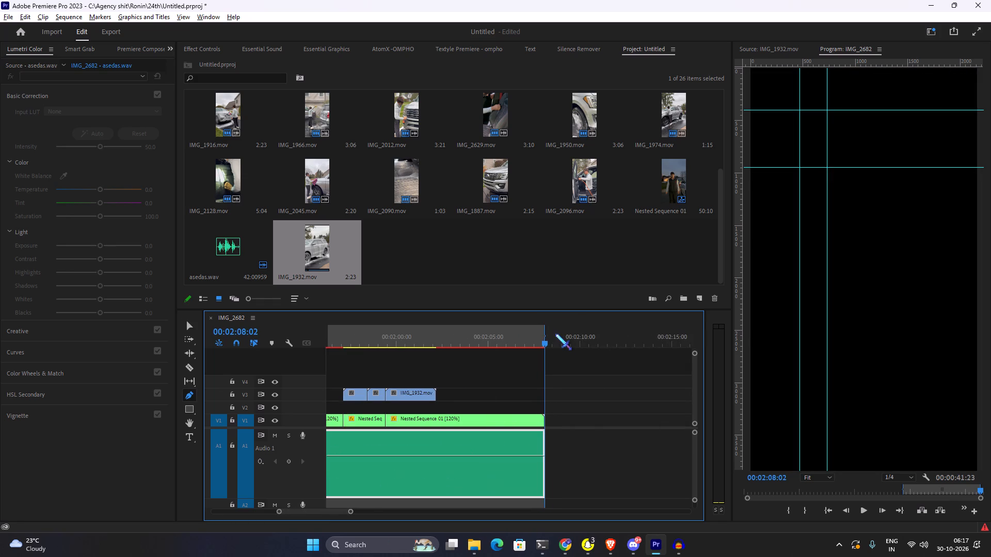
{"action": "scroll", "coordinate": [555, 334], "scroll_direction": "down", "scroll_amount": 5, "text": "alt"}
{"action": "scroll", "coordinate": [570, 347], "scroll_direction": "up", "scroll_amount": 5}
{"action": "left_click", "coordinate": [414, 336]}
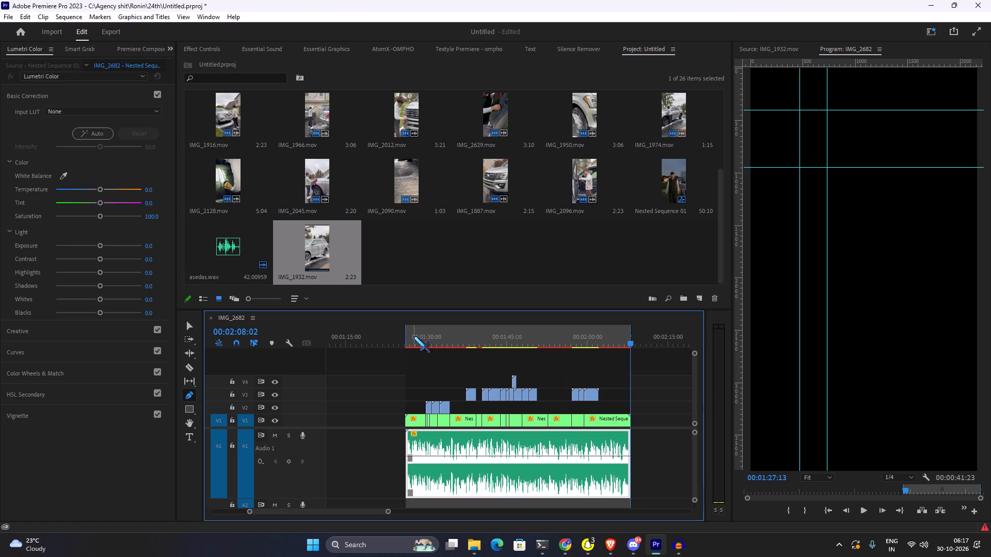
{"action": "key", "text": "space"}
{"action": "left_click", "coordinate": [465, 390]}
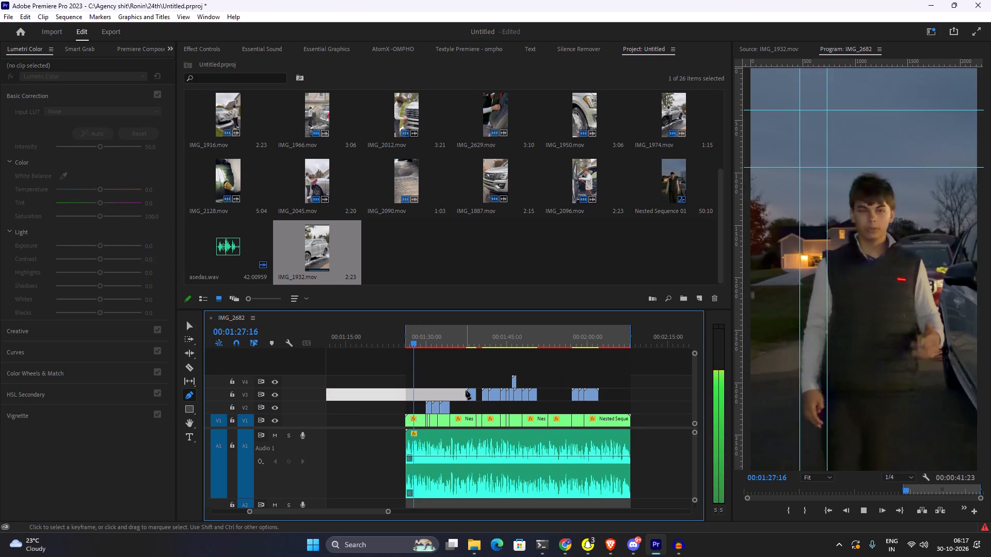
{"action": "key", "text": "v"}
{"action": "left_click", "coordinate": [460, 371]}
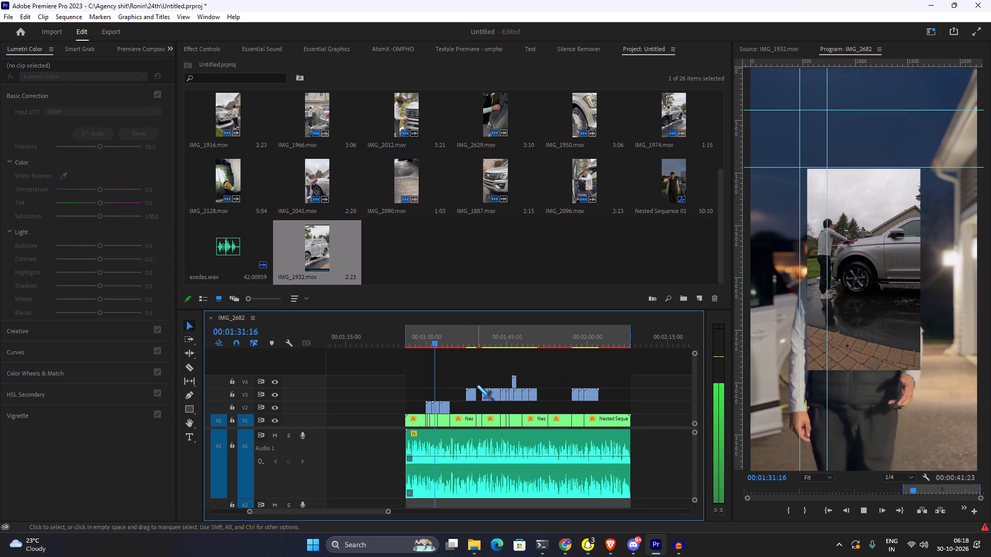
{"action": "key", "text": "space"}
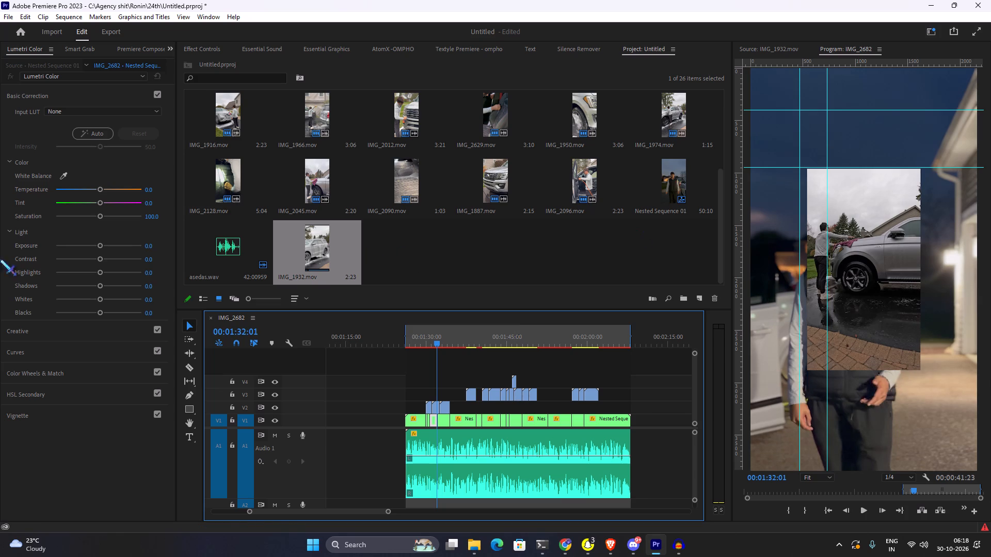
Apply the Transform video effect to GX010217.MP4, the first B-roll clip on V2, and show its effect settings.
{"action": "scroll", "coordinate": [403, 454], "scroll_direction": "up", "scroll_amount": 9, "text": "alt"}
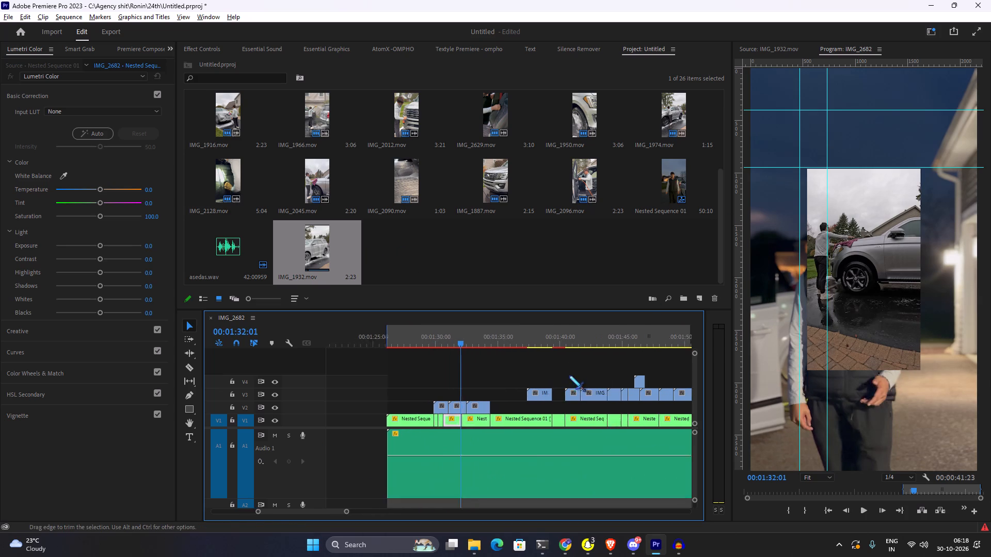
{"action": "scroll", "coordinate": [569, 375], "scroll_direction": "up", "scroll_amount": 2, "text": "alt"}
{"action": "scroll", "coordinate": [489, 340], "scroll_direction": "up", "scroll_amount": 3, "text": "alt"}
{"action": "left_click", "coordinate": [370, 330]}
{"action": "left_click", "coordinate": [360, 334]}
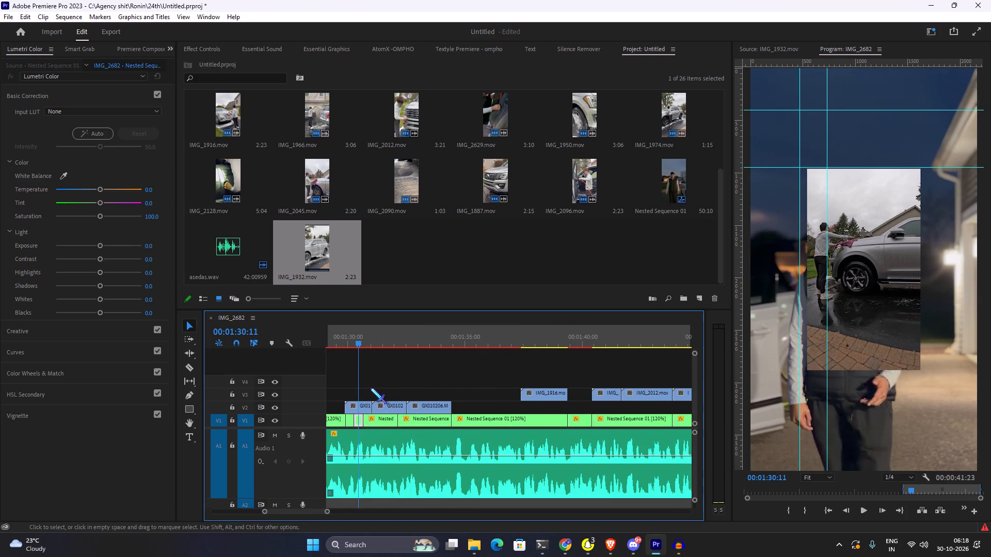
{"action": "left_click", "coordinate": [366, 406]}
{"action": "key", "text": "alt+space"}
{"action": "type", "text": "tr"}
{"action": "key", "text": "BackSpace"}
{"action": "key", "text": "BackSpace"}
{"action": "key", "text": "BackSpace"}
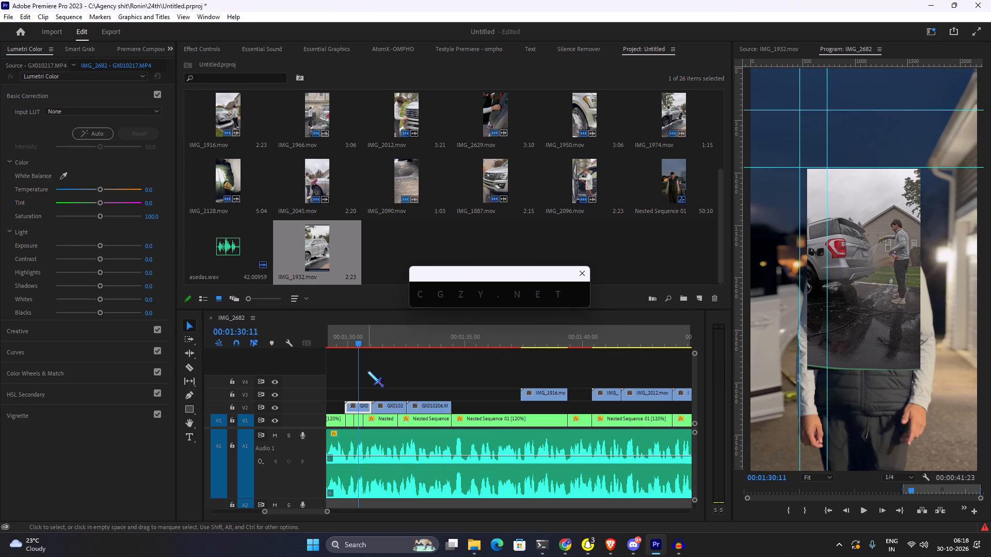
{"action": "key", "text": "BackSpace"}
{"action": "type", "text": "fo"}
{"action": "key", "text": "t"}
{"action": "key", "text": "m"}
{"action": "key", "text": "BackSpace"}
{"action": "key", "text": "BackSpace"}
{"action": "key", "text": "BackSpace"}
{"action": "key", "text": "o"}
{"action": "key", "text": "r"}
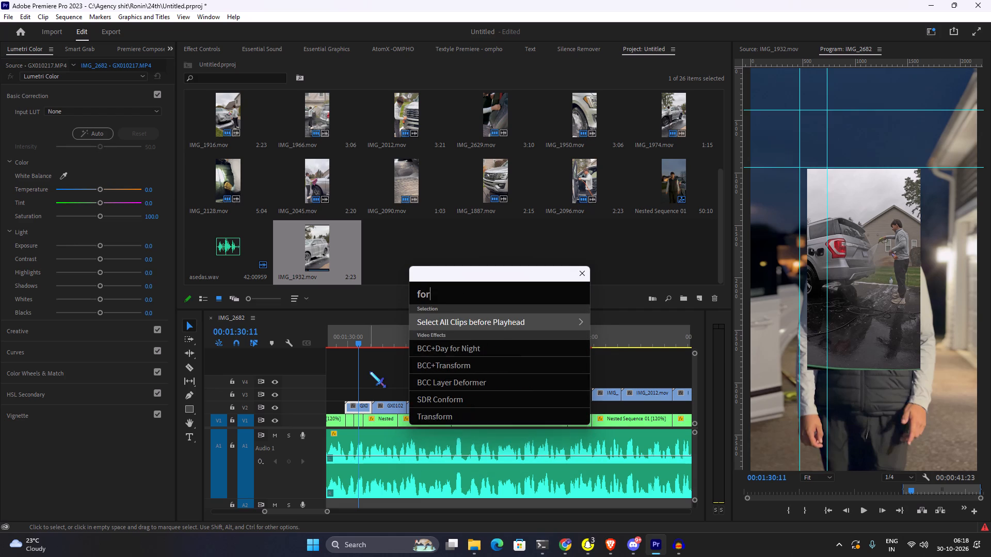
{"action": "key", "text": "m"}
{"action": "key", "text": "Down"}
{"action": "key", "text": "Down"}
{"action": "key", "text": "Down"}
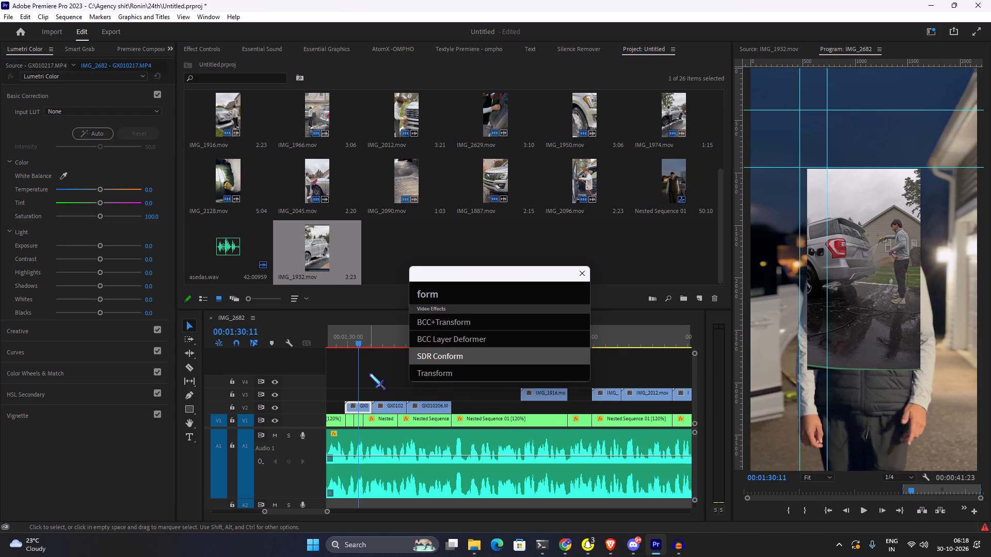
{"action": "key", "text": "Return"}
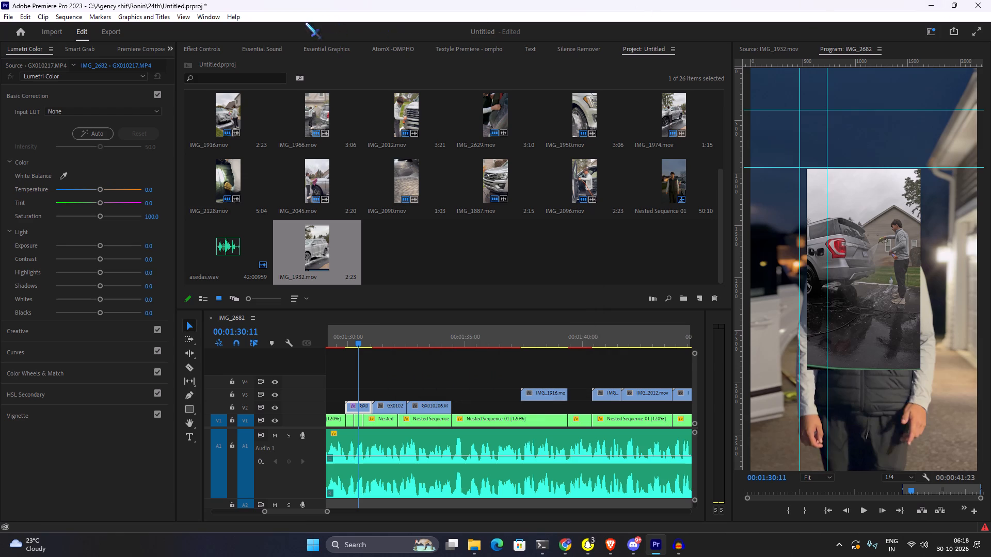
{"action": "left_click", "coordinate": [207, 56]}
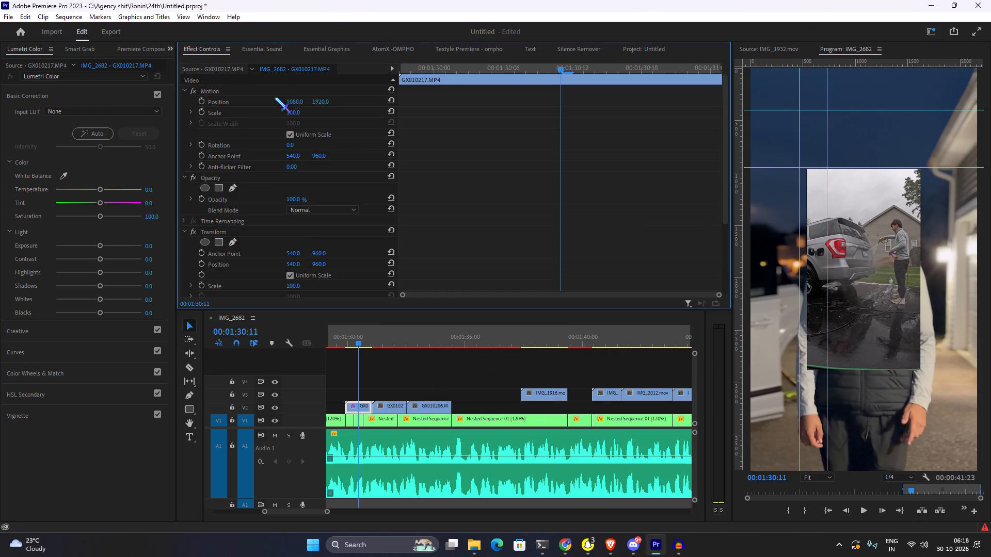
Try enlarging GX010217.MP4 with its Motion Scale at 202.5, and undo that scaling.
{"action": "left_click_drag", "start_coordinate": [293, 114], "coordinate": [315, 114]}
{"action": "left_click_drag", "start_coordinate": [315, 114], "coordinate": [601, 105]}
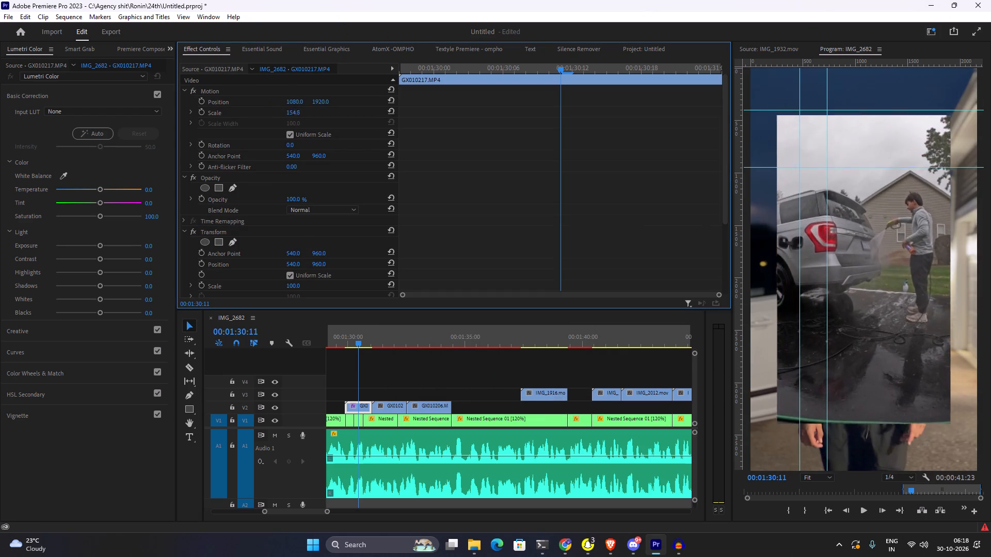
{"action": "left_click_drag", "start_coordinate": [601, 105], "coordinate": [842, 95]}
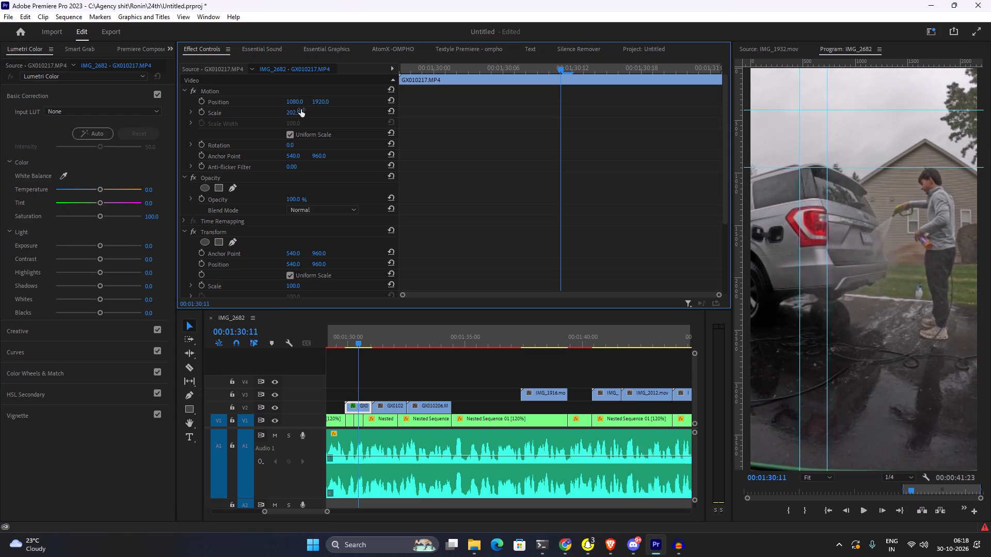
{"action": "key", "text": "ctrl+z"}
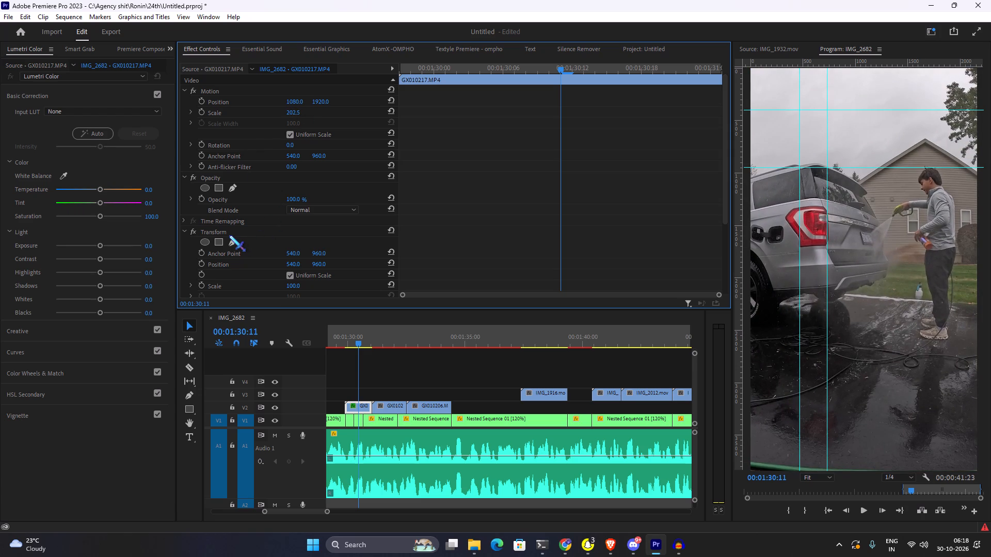
Raise the Transform effect's Scale on GX010217.MP4 to about 202 so the clip fills the frame.
{"action": "left_click_drag", "start_coordinate": [292, 288], "coordinate": [401, 293]}
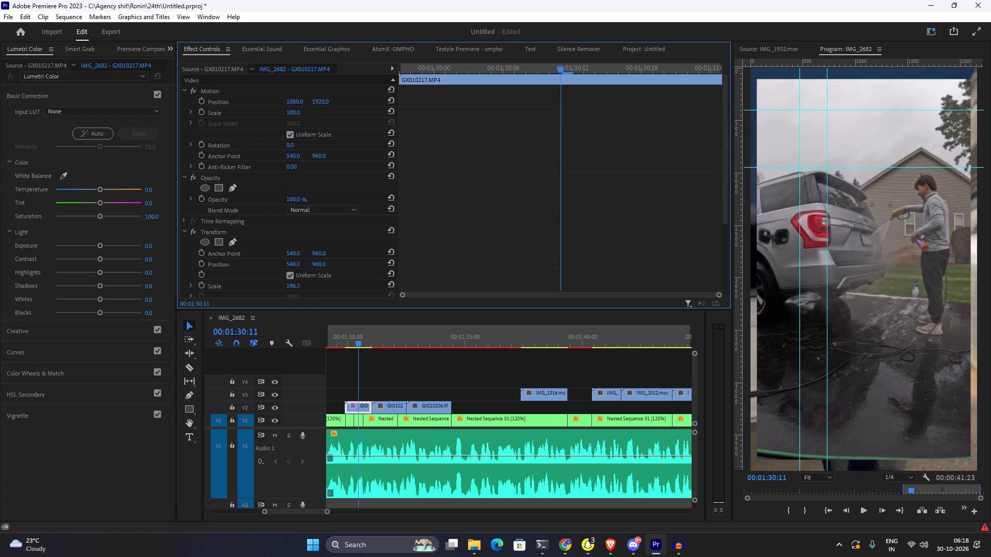
{"action": "left_click_drag", "start_coordinate": [401, 293], "coordinate": [418, 292]}
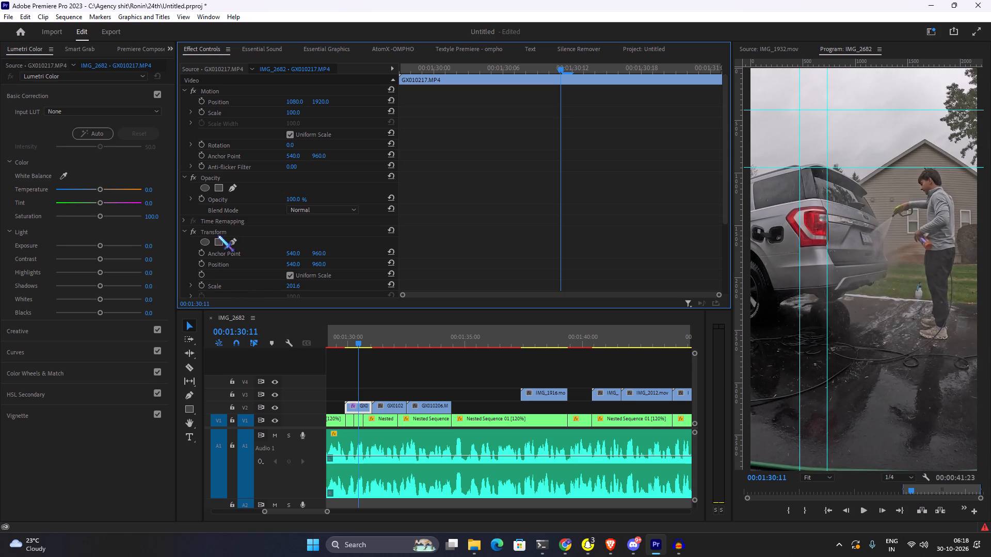
Copy the Transform effect from GX010217.MP4 and paste it onto the two B-roll clips that follow it on V2.
{"action": "left_click", "coordinate": [213, 233]}
{"action": "key", "text": "ctrl+c"}
{"action": "left_click", "coordinate": [408, 384]}
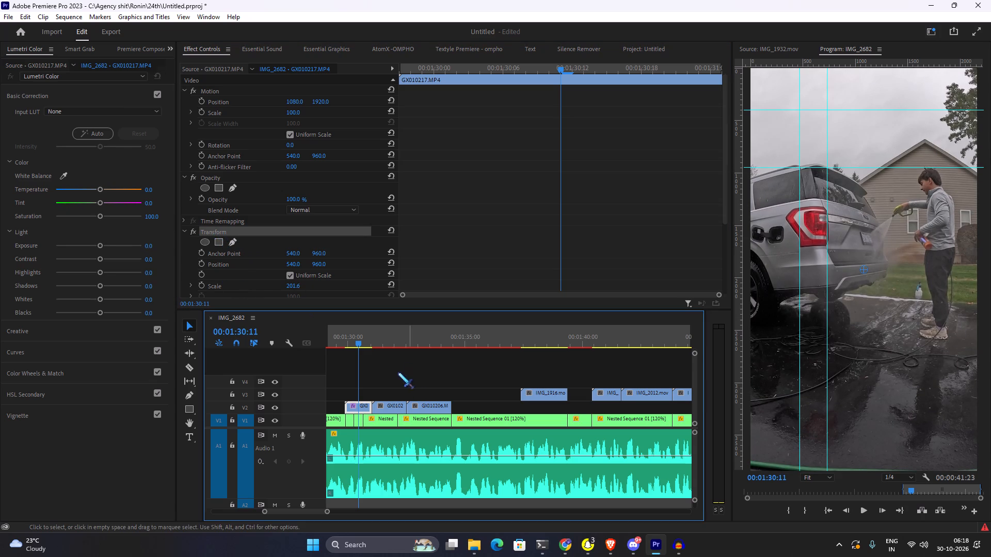
{"action": "key", "text": "space"}
{"action": "left_click_drag", "start_coordinate": [398, 373], "coordinate": [445, 404]}
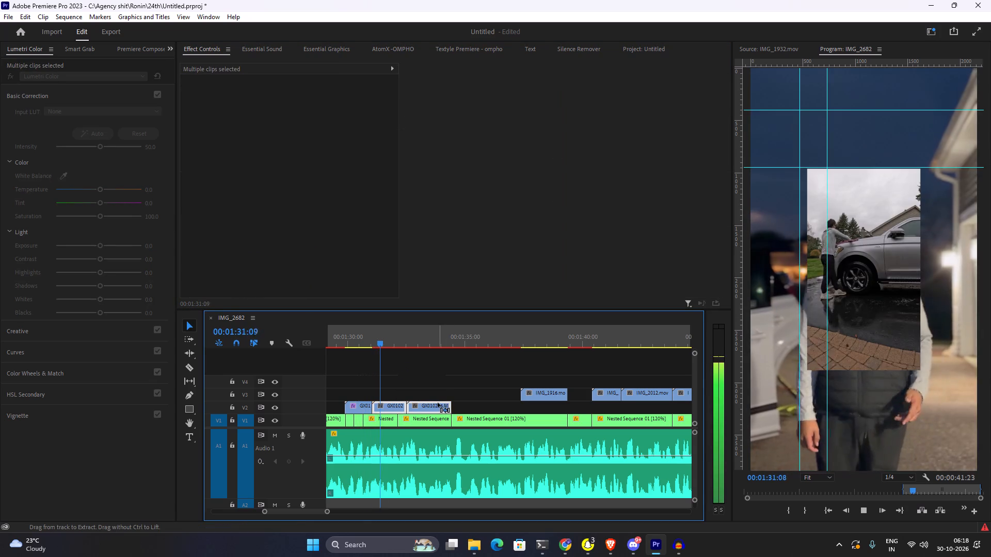
{"action": "key", "text": "ctrl+v"}
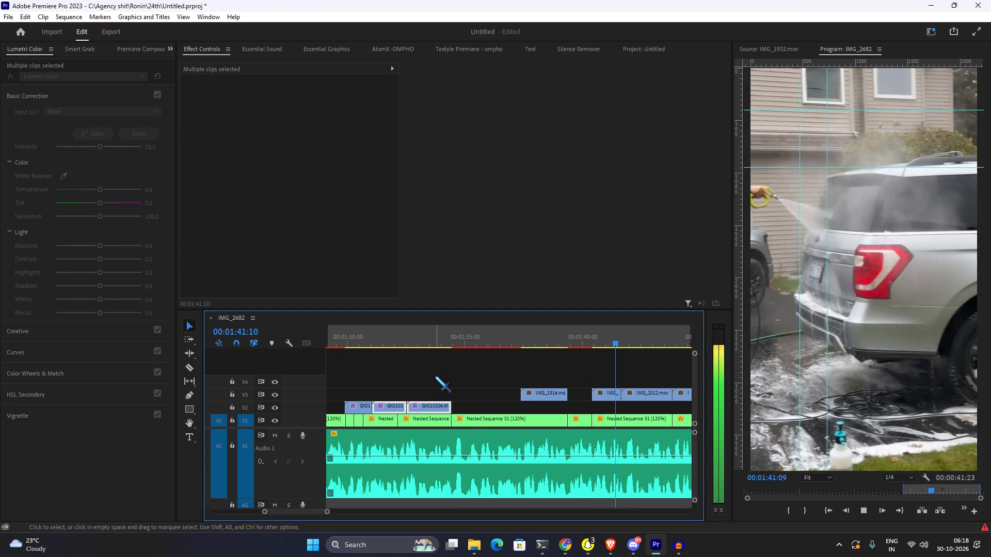
{"action": "key", "text": "space"}
Open the export settings for the IMG_2682 sequence and choose the Match Source - Adaptive High Bitrate preset.
{"action": "scroll", "coordinate": [435, 376], "scroll_direction": "down", "scroll_amount": 7, "text": "alt"}
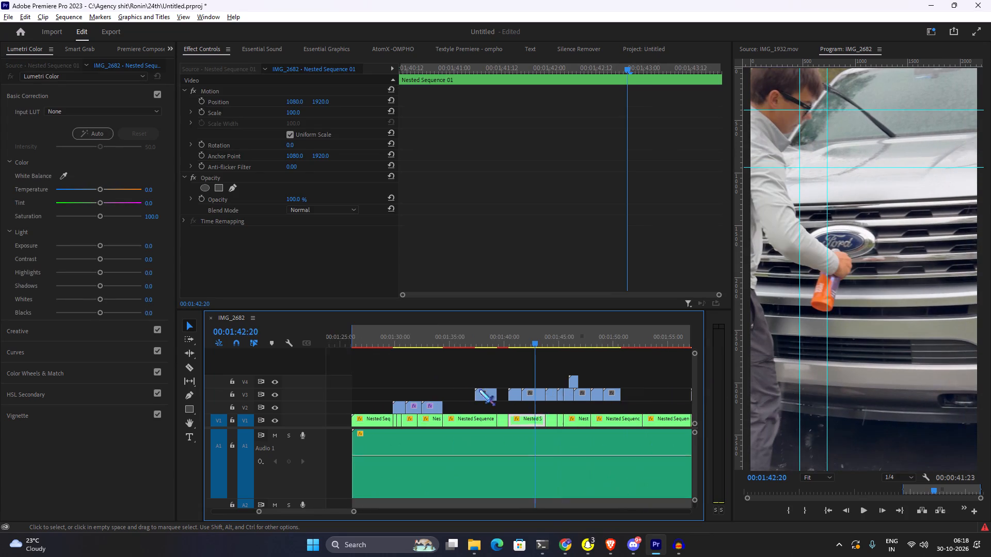
{"action": "scroll", "coordinate": [538, 408], "scroll_direction": "down", "scroll_amount": 6, "text": "alt"}
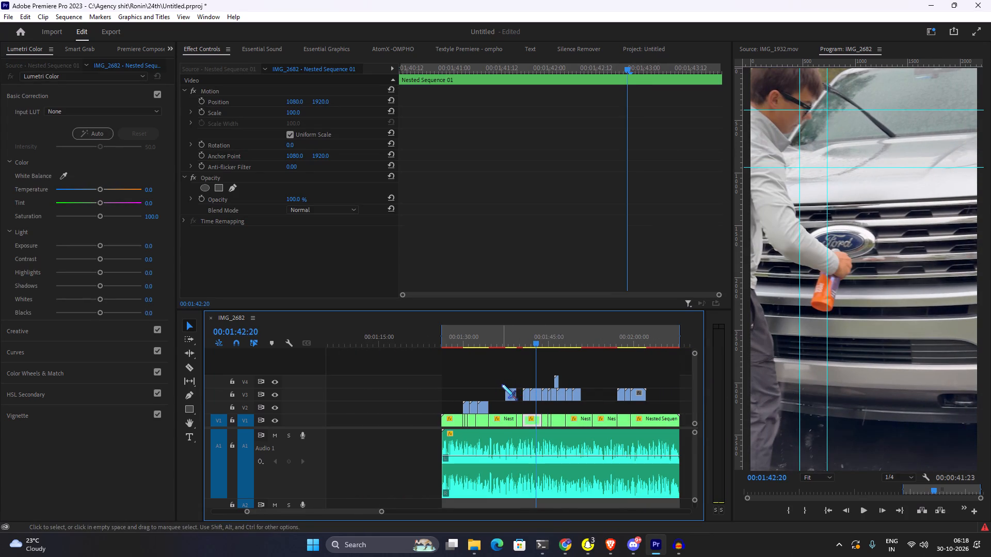
{"action": "scroll", "coordinate": [501, 384], "scroll_direction": "down", "scroll_amount": 4}
{"action": "key", "text": "space"}
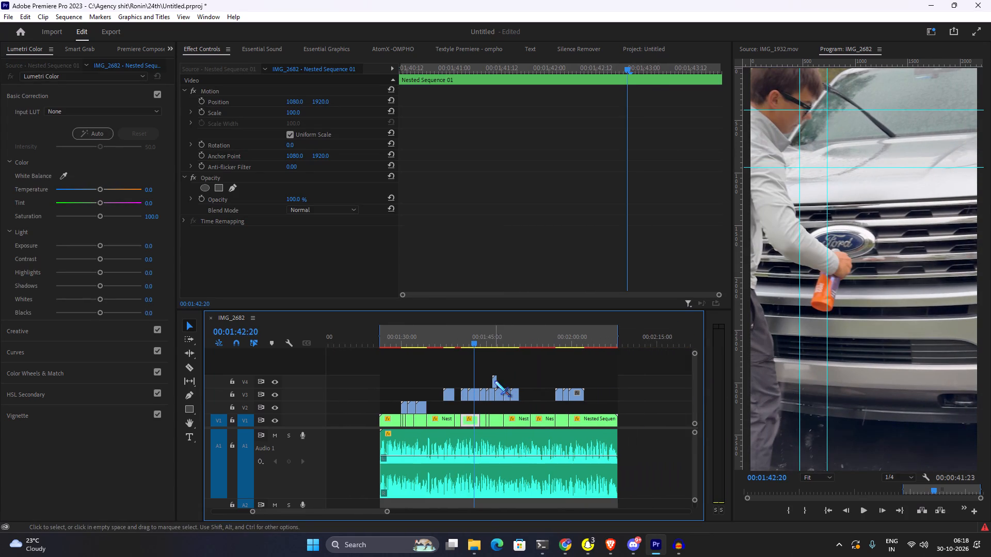
{"action": "key", "text": "ctrl+m"}
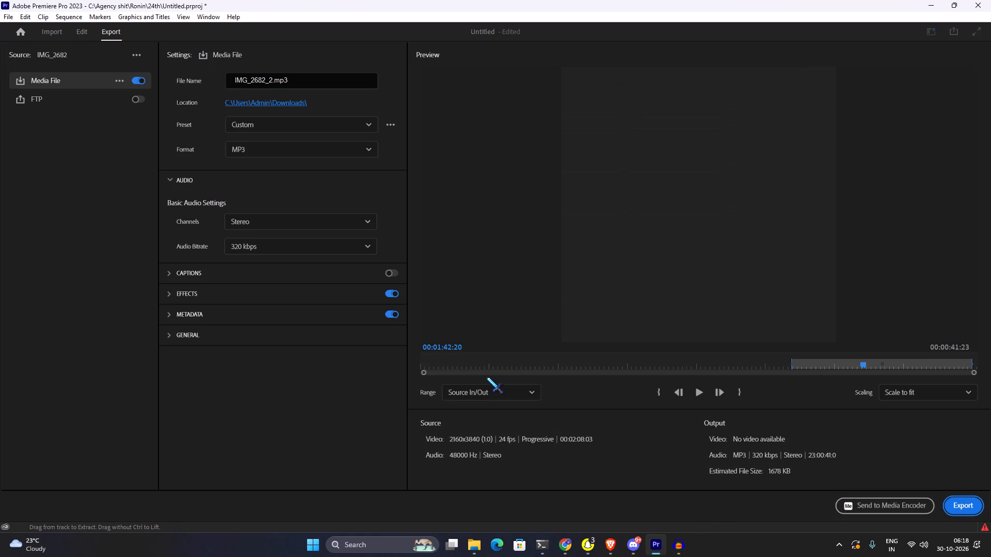
{"action": "left_click", "coordinate": [296, 124]}
{"action": "left_click", "coordinate": [290, 177]}
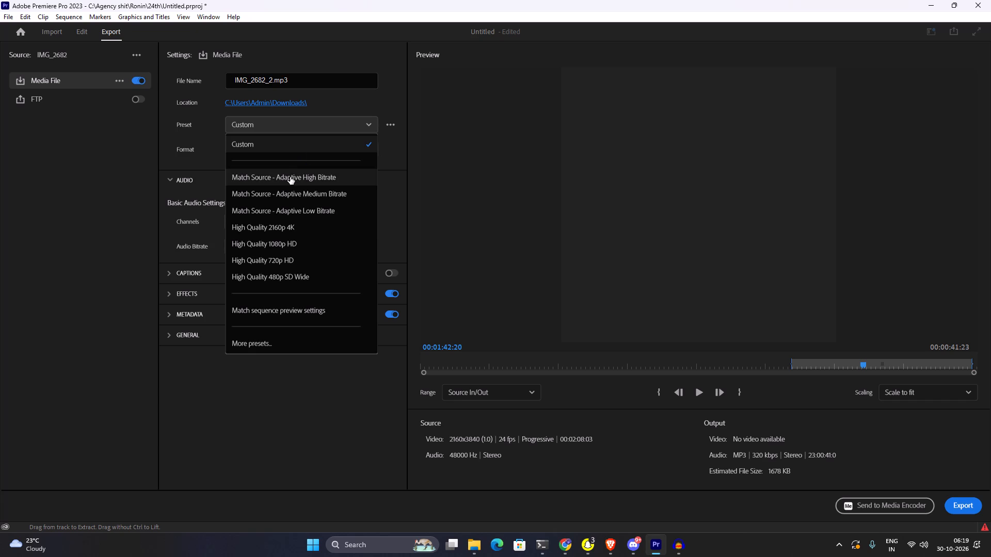
Name the export file "detailing" and collapse the audio settings.
{"action": "triple_click", "coordinate": [264, 78]}
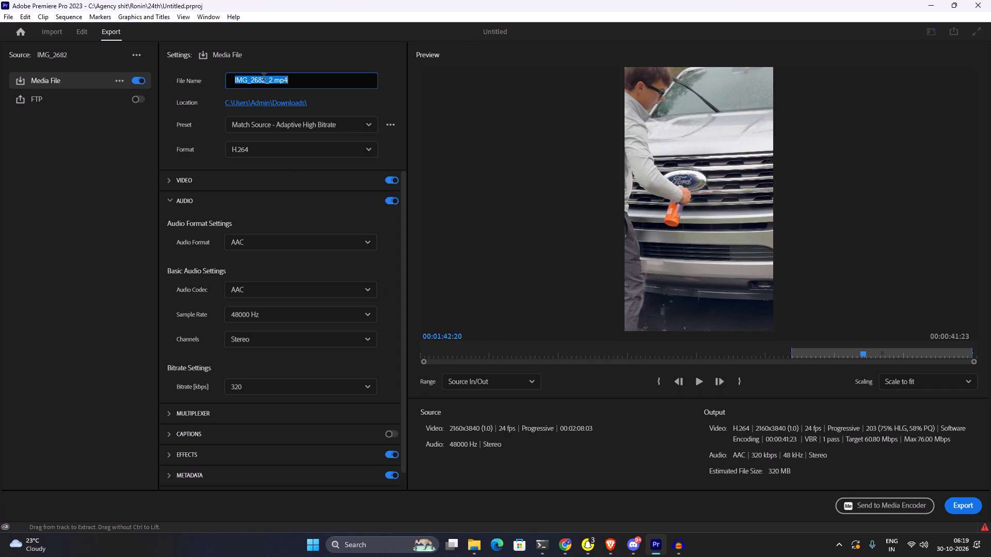
{"action": "key", "text": "d"}
{"action": "key", "text": "e"}
{"action": "type", "text": "ta"}
{"action": "key", "text": "i"}
{"action": "key", "text": "l"}
{"action": "type", "text": "i"}
{"action": "key", "text": "space"}
{"action": "key", "text": "BackSpace"}
{"action": "type", "text": "ng"}
{"action": "key", "text": "space"}
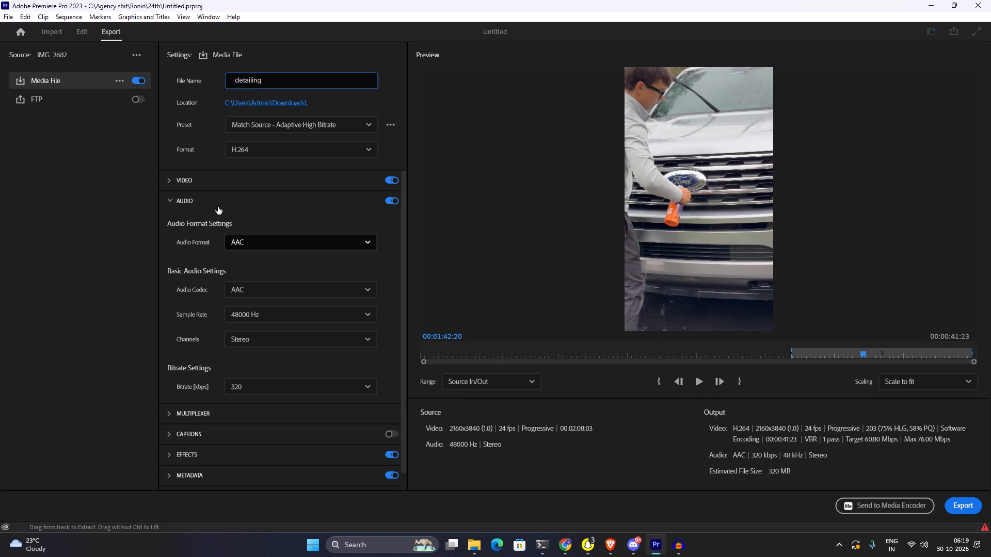
{"action": "left_click", "coordinate": [313, 203]}
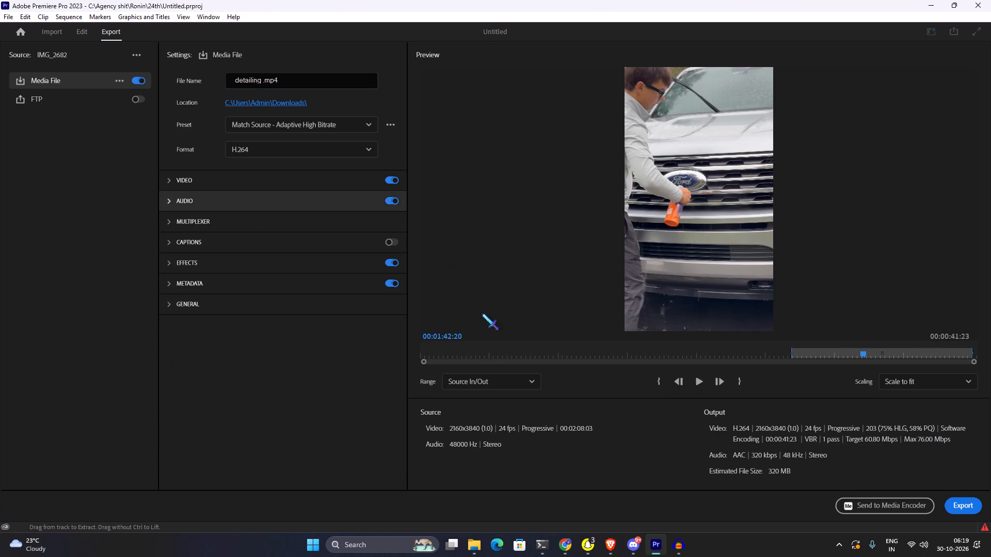
Start exporting the sequence immediately as an H.264 file with the current settings.
{"action": "left_click", "coordinate": [968, 504]}
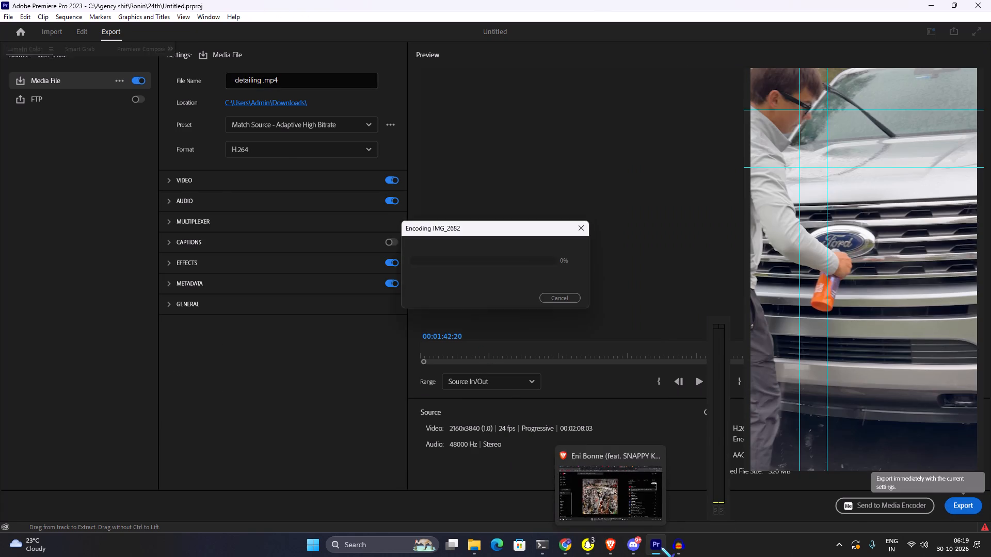